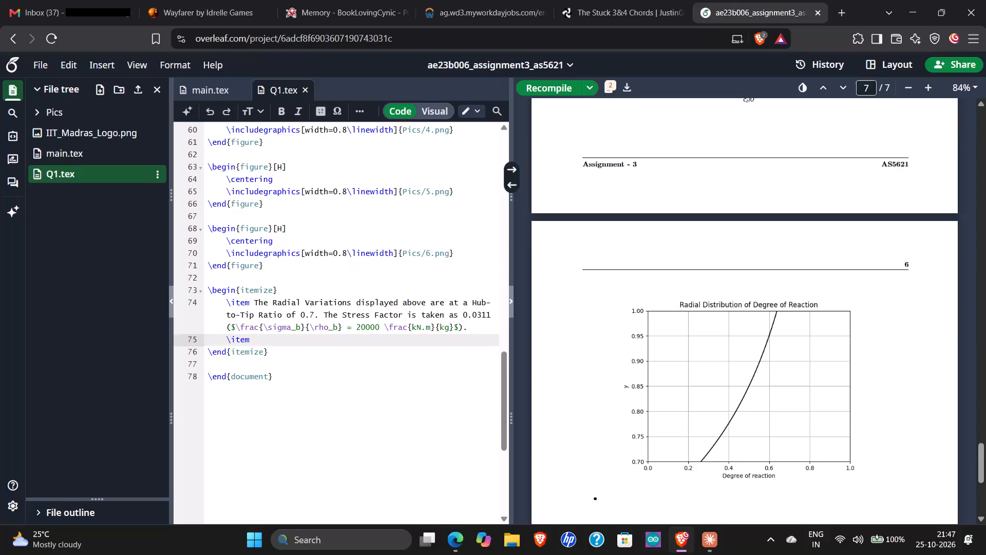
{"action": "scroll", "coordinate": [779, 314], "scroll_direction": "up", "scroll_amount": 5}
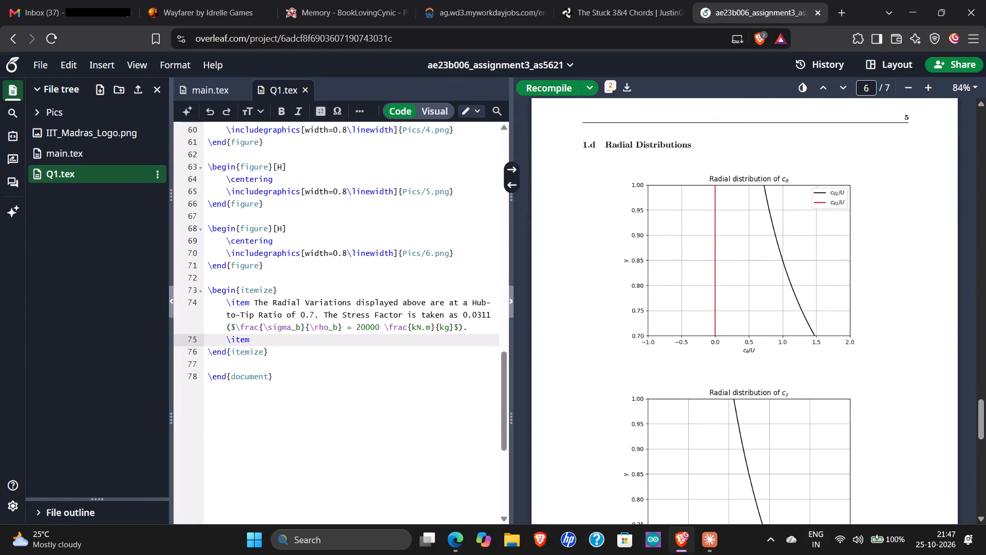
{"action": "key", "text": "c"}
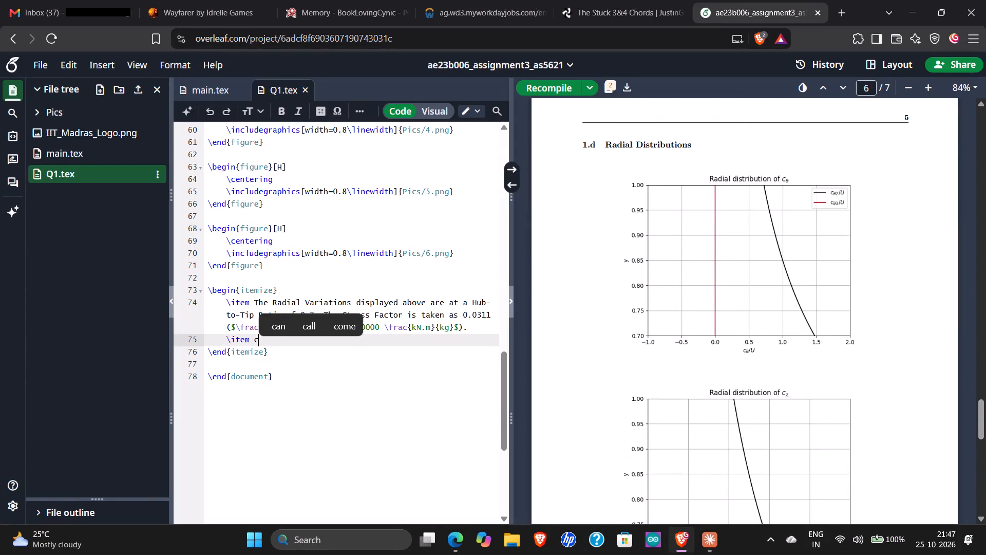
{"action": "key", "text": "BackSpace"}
Launch PyCharm, keeping the LaTeX report in front.
{"action": "key", "text": "alt+Tab"}
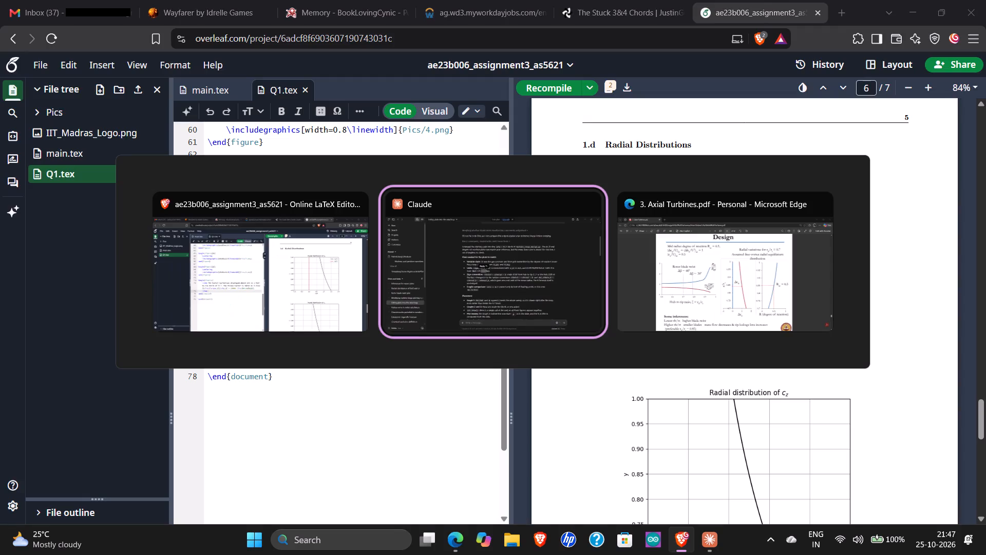
{"action": "key", "text": "alt+Escape"}
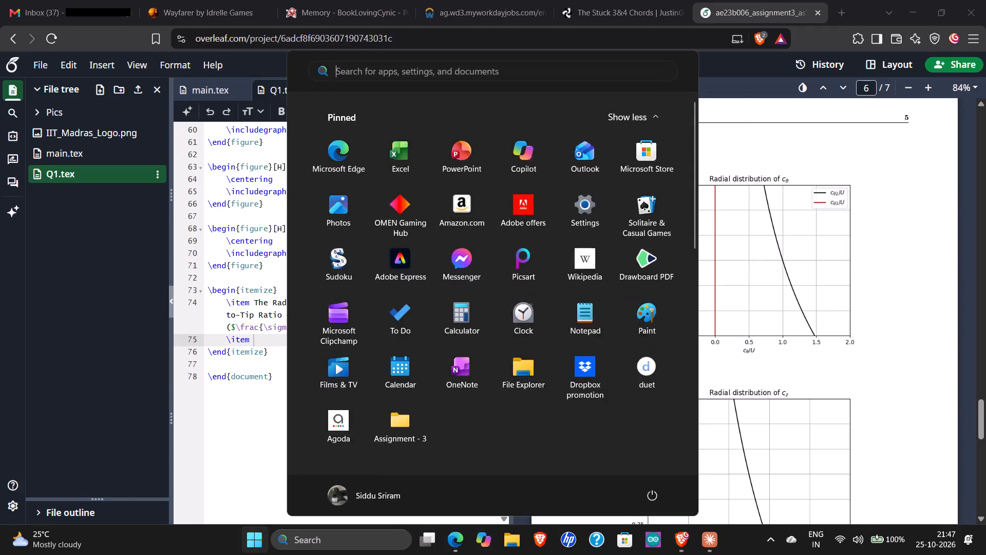
{"action": "key", "text": "p"}
{"action": "key", "text": "Return"}
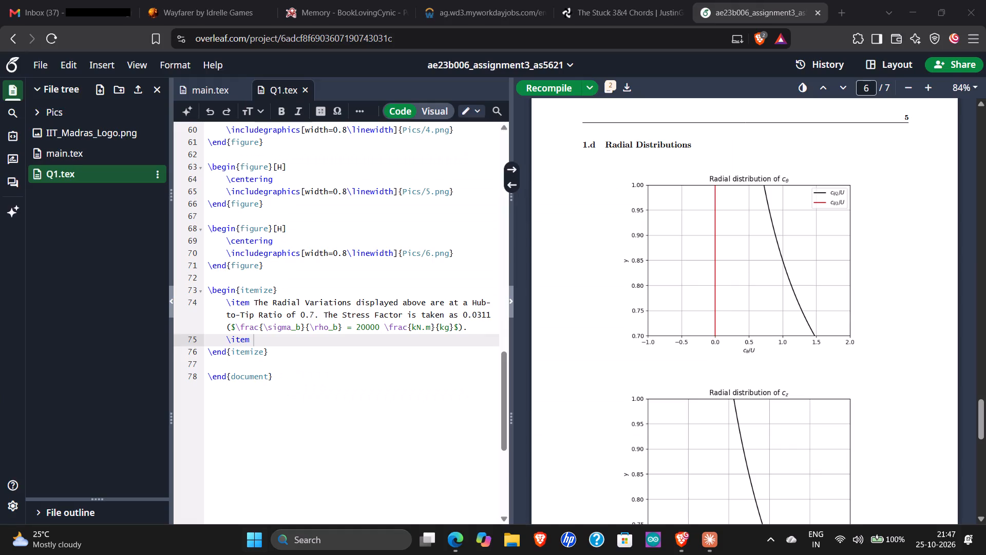
{"action": "left_click", "coordinate": [352, 344]}
Open Google Drive in a new browser tab and go to the Assignment-3 folder inside the shared 2026-Jul-Nov-AS5621 folder.
{"action": "key", "text": "ctrl+t"}
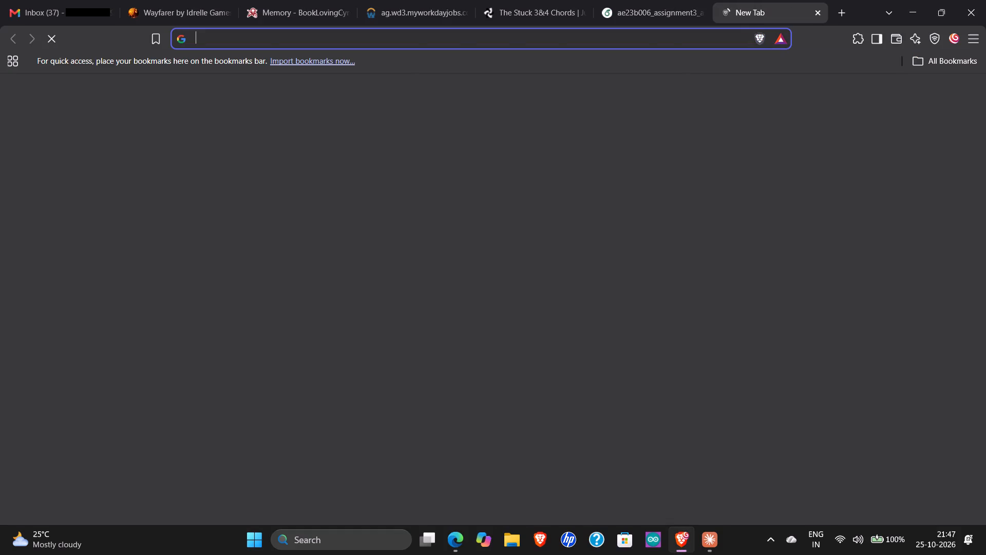
{"action": "key", "text": "g"}
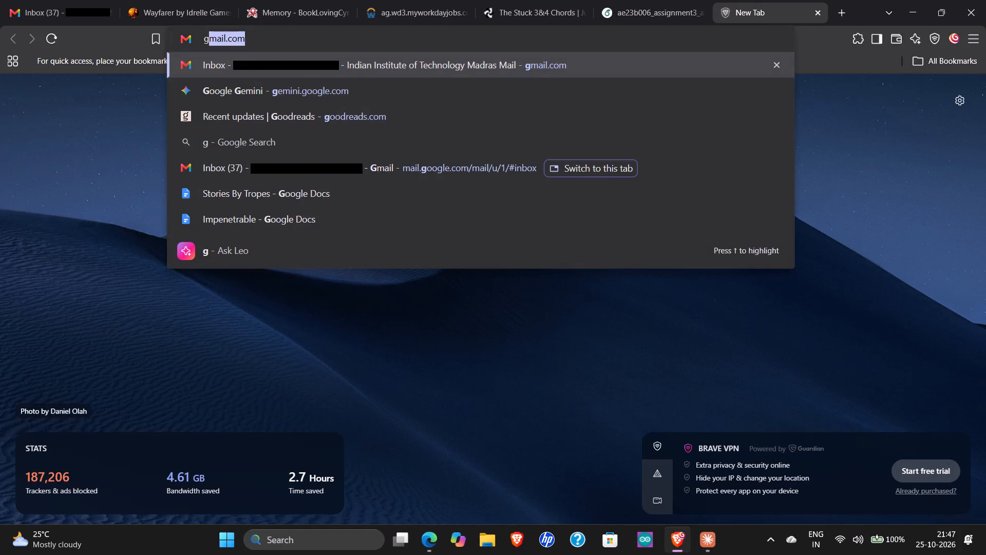
{"action": "key", "text": "BackSpace"}
{"action": "key", "text": "BackSpace"}
{"action": "type", "text": "dr"}
{"action": "key", "text": "Return"}
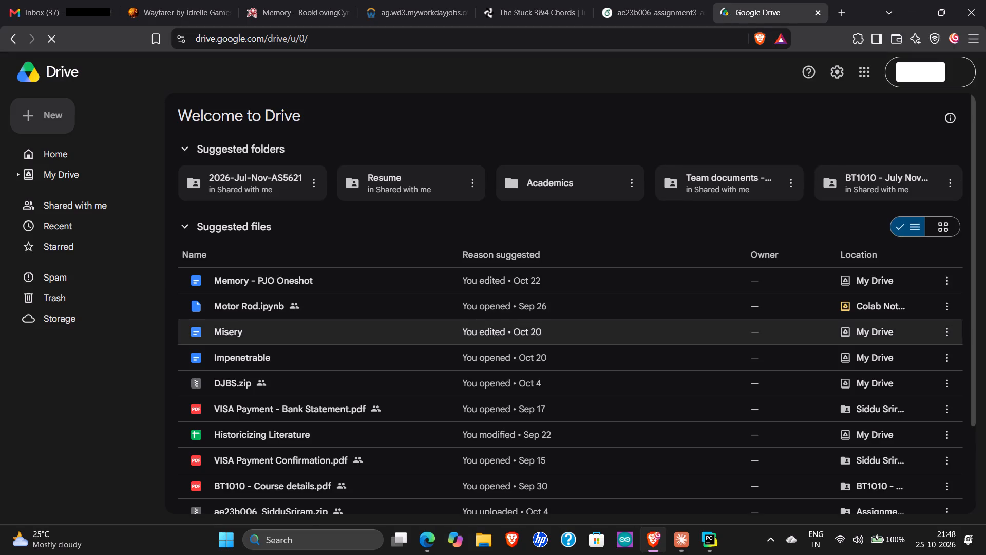
{"action": "double_click", "coordinate": [245, 171]}
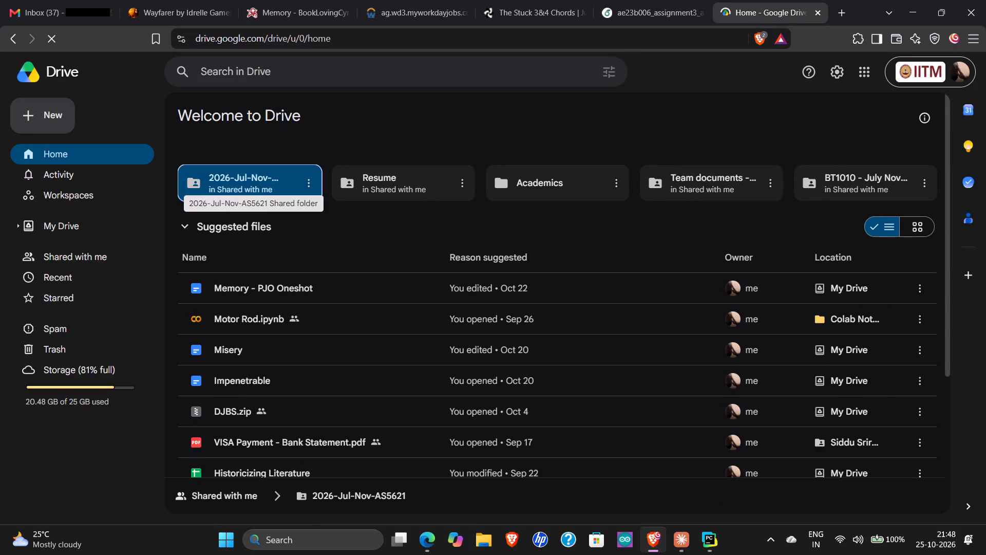
{"action": "double_click", "coordinate": [240, 177]}
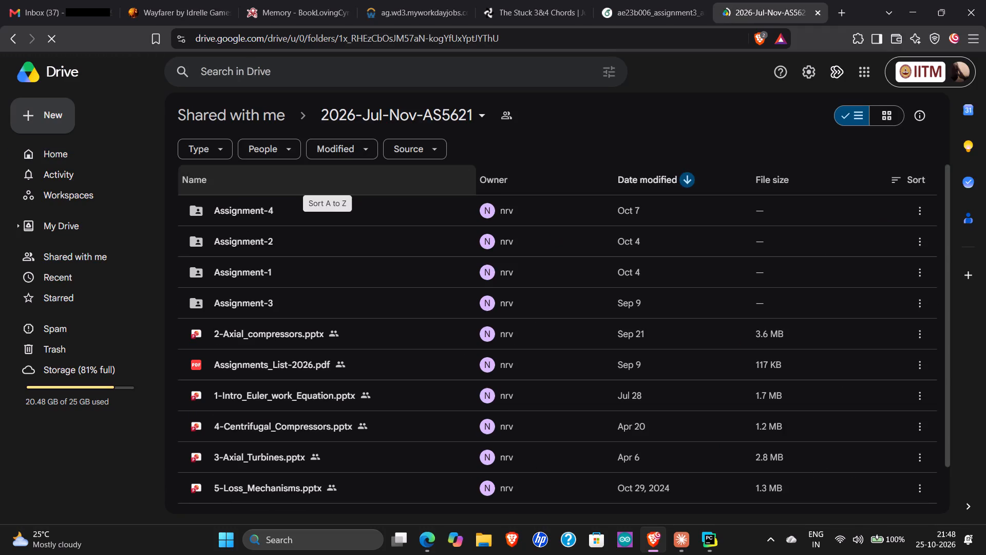
{"action": "double_click", "coordinate": [291, 299]}
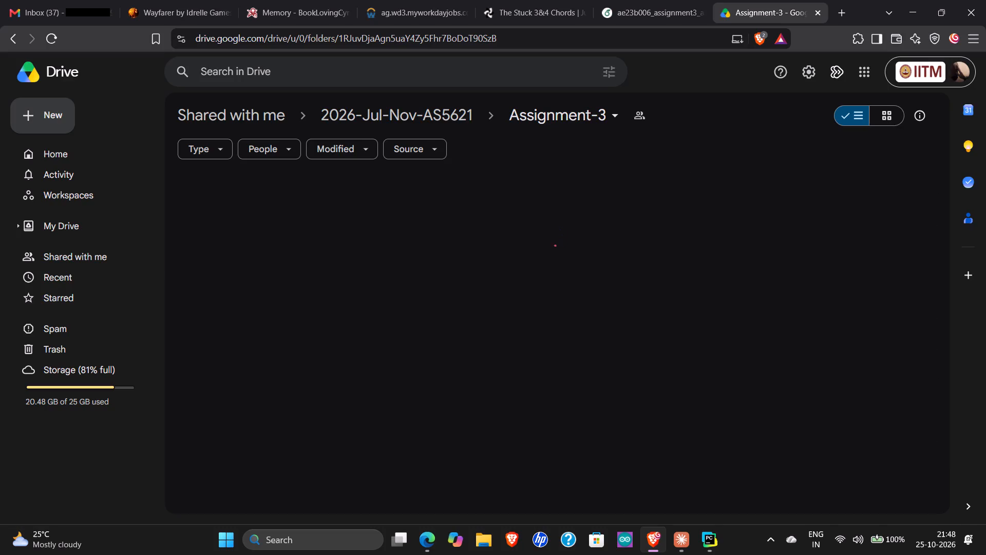
Preview the 722 KB Turbomachinery Assignment3 zip and try to open the PDF report inside it.
{"action": "double_click", "coordinate": [313, 214]}
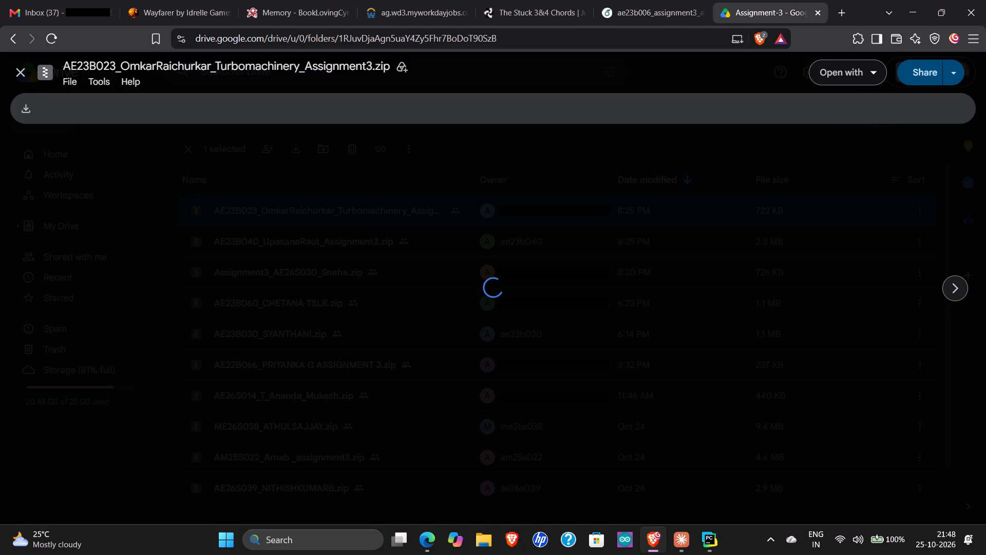
{"action": "double_click", "coordinate": [431, 215]}
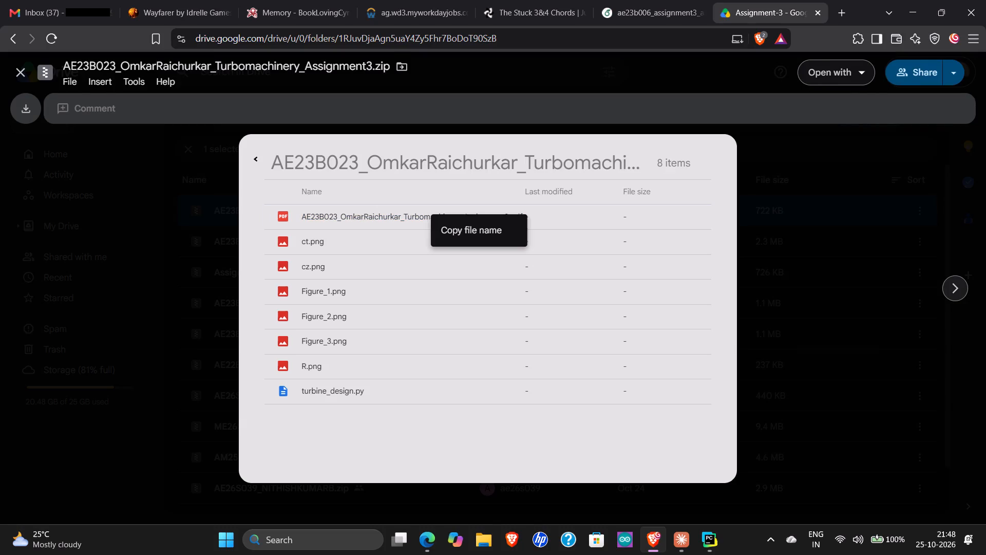
{"action": "left_click", "coordinate": [341, 216]}
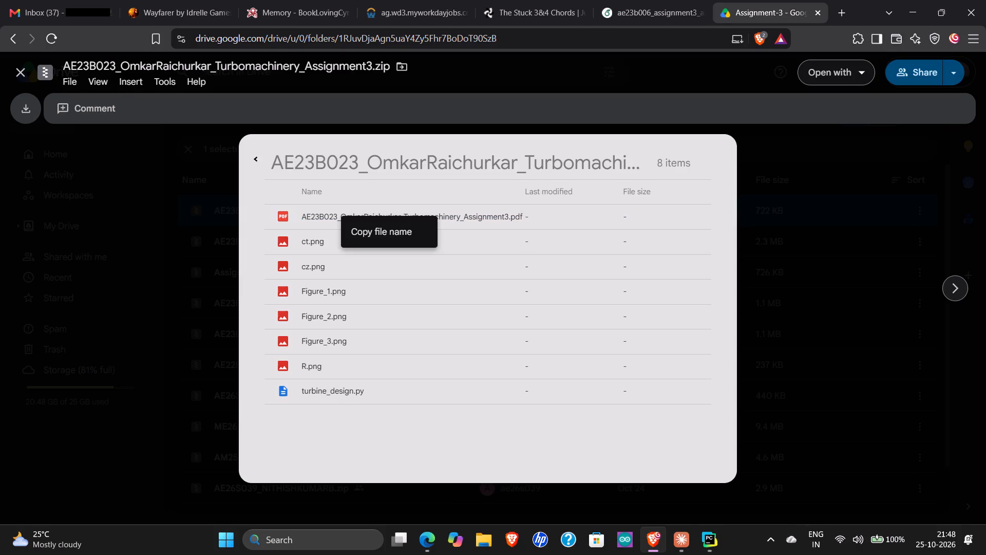
{"action": "left_click", "coordinate": [311, 215]}
{"action": "right_click", "coordinate": [311, 215]}
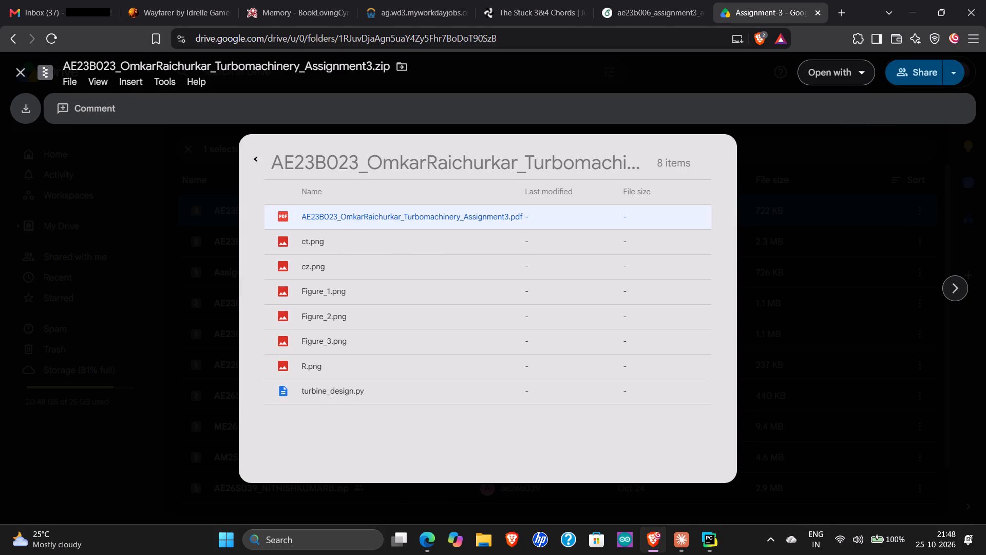
{"action": "double_click", "coordinate": [323, 215]}
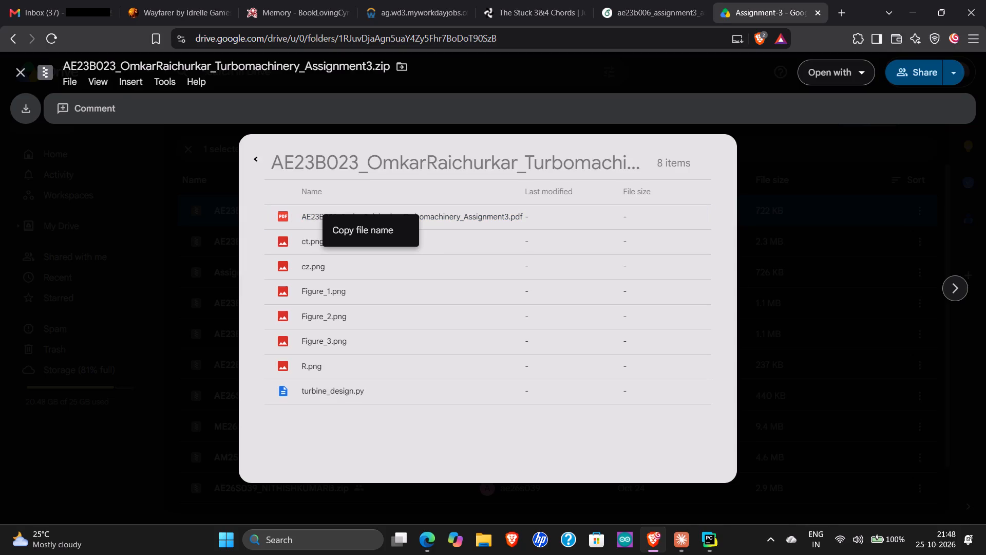
{"action": "left_click", "coordinate": [283, 215]}
{"action": "left_click", "coordinate": [254, 161]}
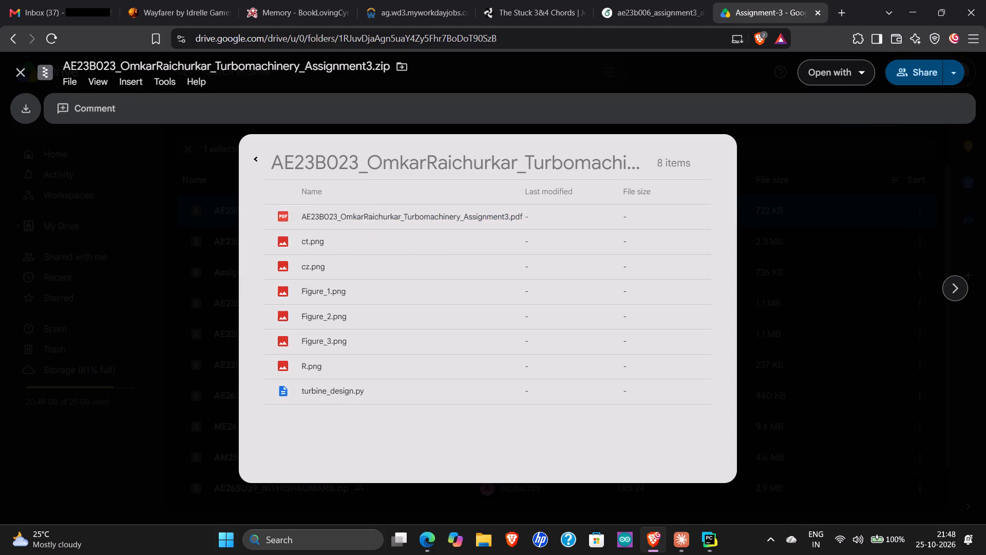
Download the previewed zip archive to the Downloads folder.
{"action": "left_click", "coordinate": [23, 118]}
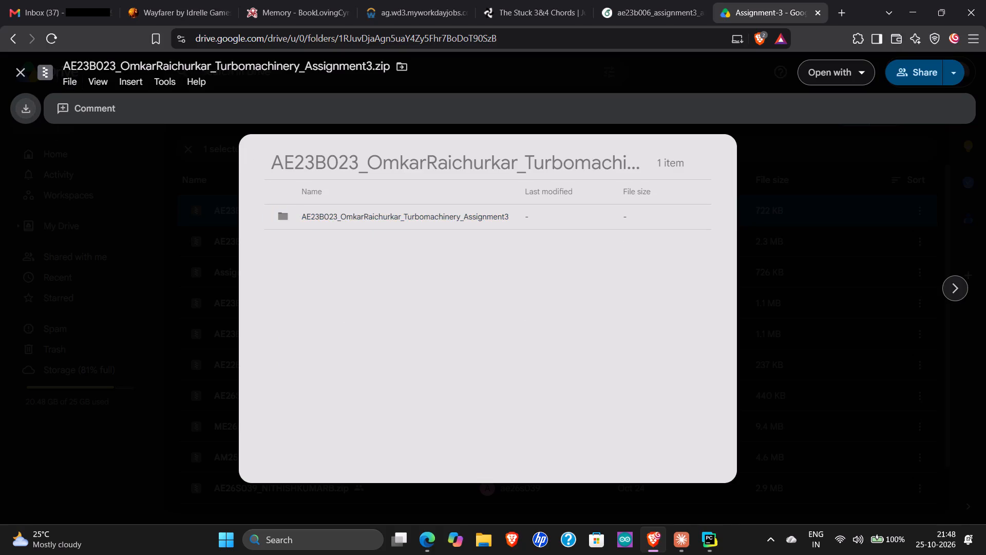
{"action": "left_click", "coordinate": [21, 69]}
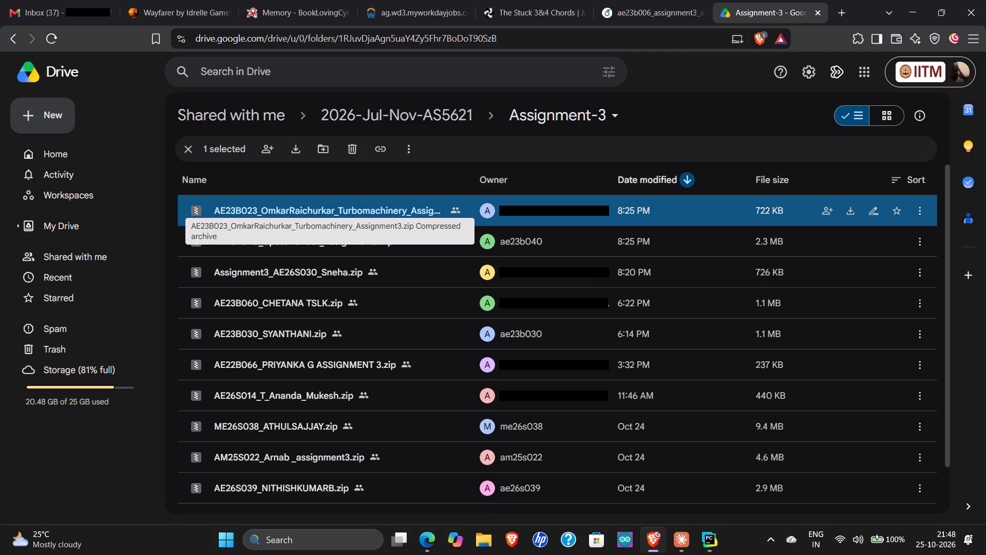
{"action": "scroll", "coordinate": [485, 462], "scroll_direction": "down", "scroll_amount": 2}
{"action": "scroll", "coordinate": [352, 211], "scroll_direction": "up", "scroll_amount": 4}
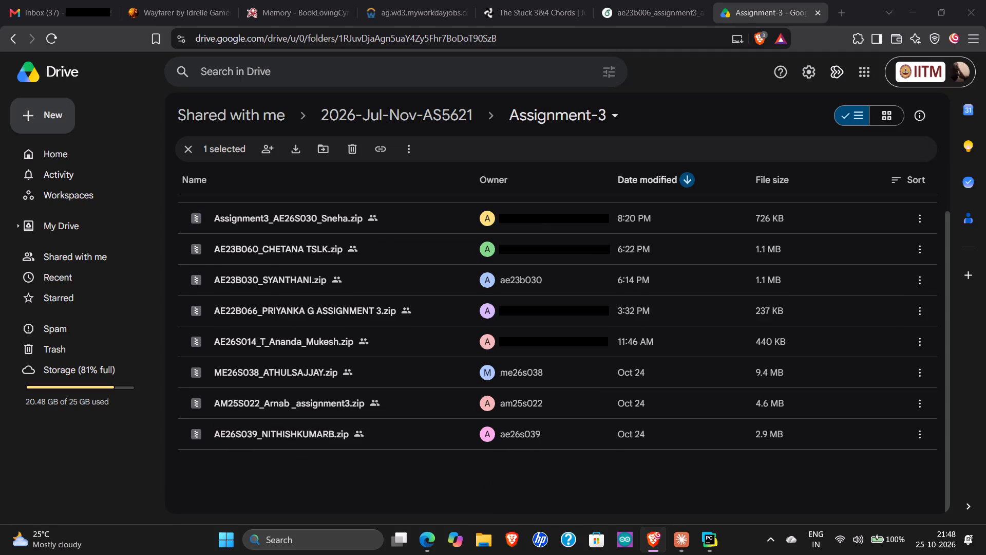
{"action": "scroll", "coordinate": [352, 211], "scroll_direction": "up", "scroll_amount": 3}
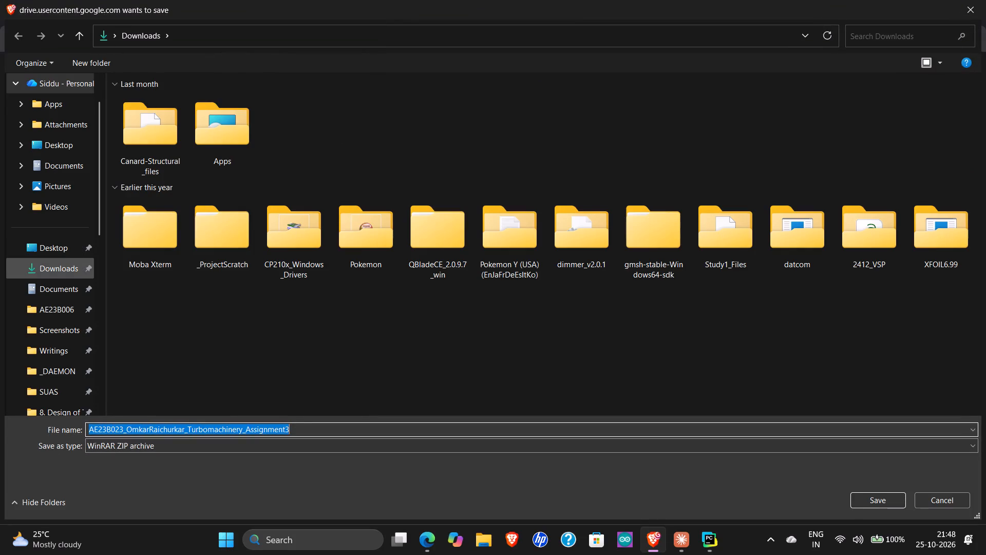
{"action": "left_click", "coordinate": [35, 267]}
{"action": "left_click", "coordinate": [861, 503]}
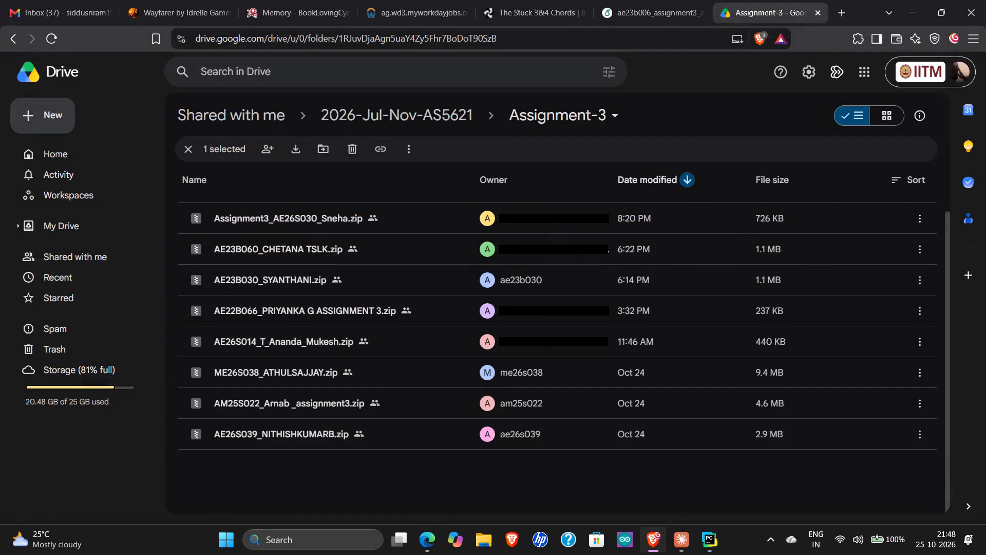
Extract the downloaded Turbomachinery Assignment3 archive in File Explorer's Downloads folder.
{"action": "left_click", "coordinate": [478, 549]}
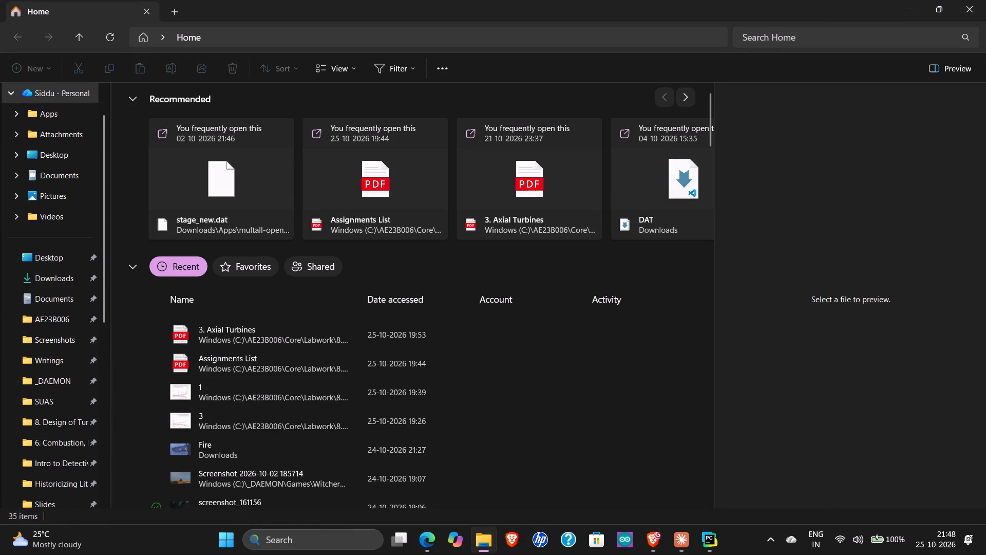
{"action": "left_click", "coordinate": [53, 278]}
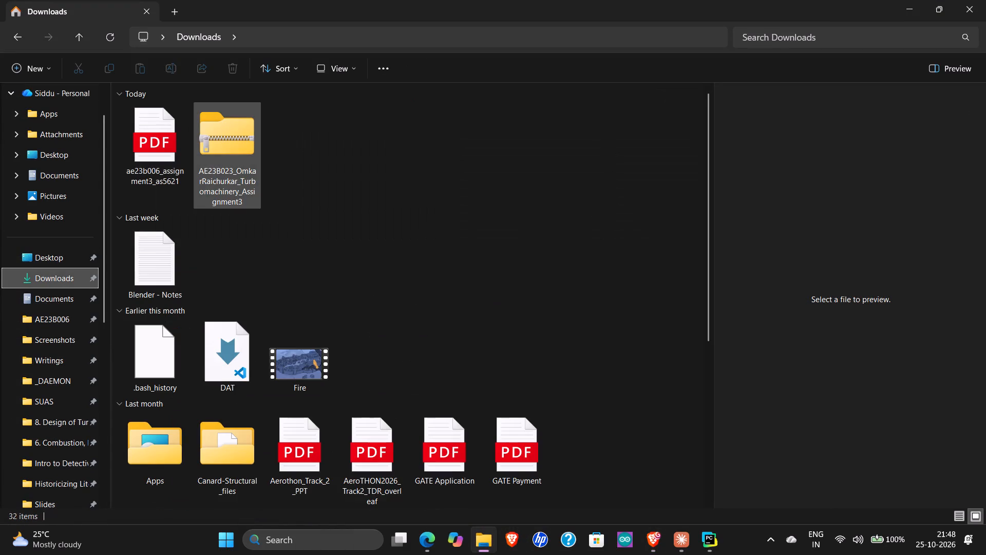
{"action": "left_click", "coordinate": [205, 150]}
{"action": "right_click", "coordinate": [205, 150]}
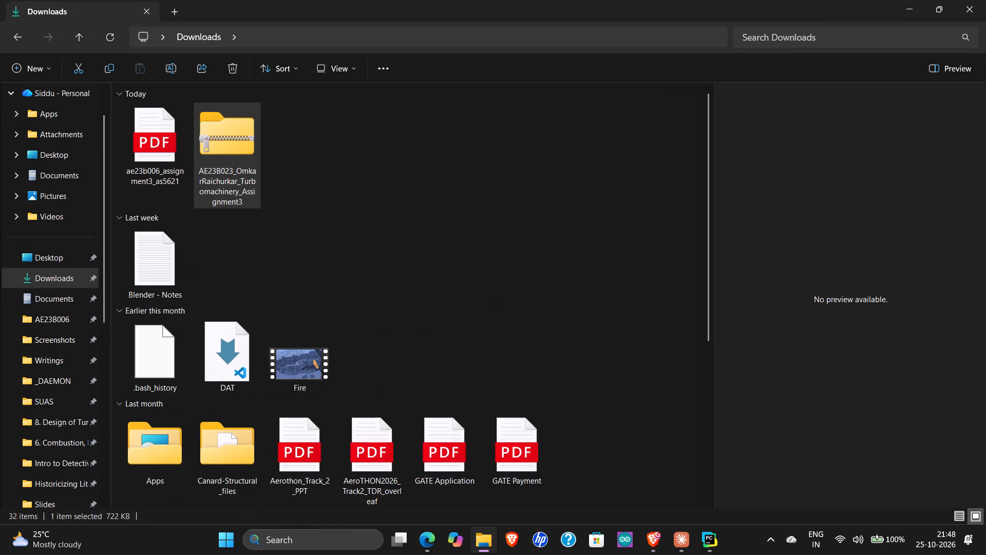
{"action": "left_click", "coordinate": [250, 239]}
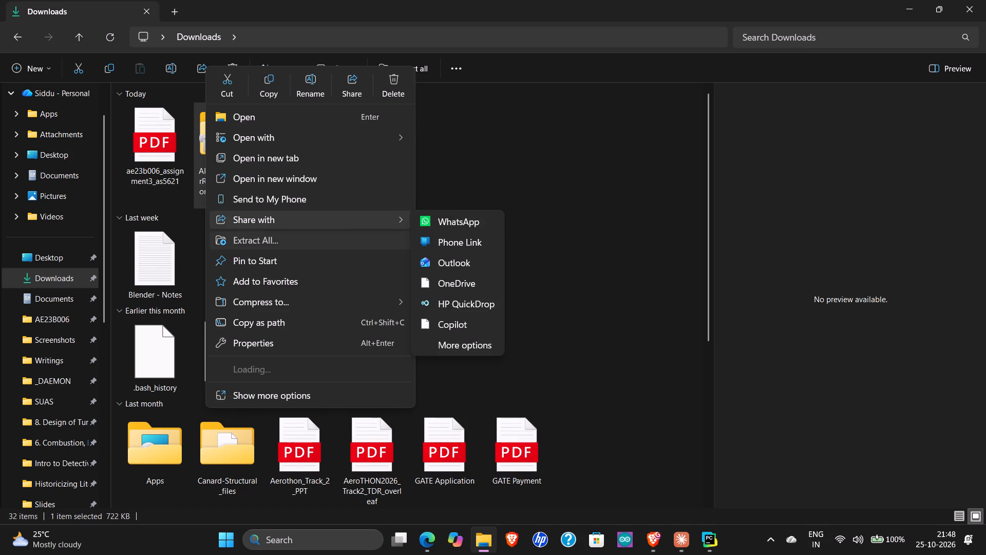
{"action": "left_click", "coordinate": [594, 400]}
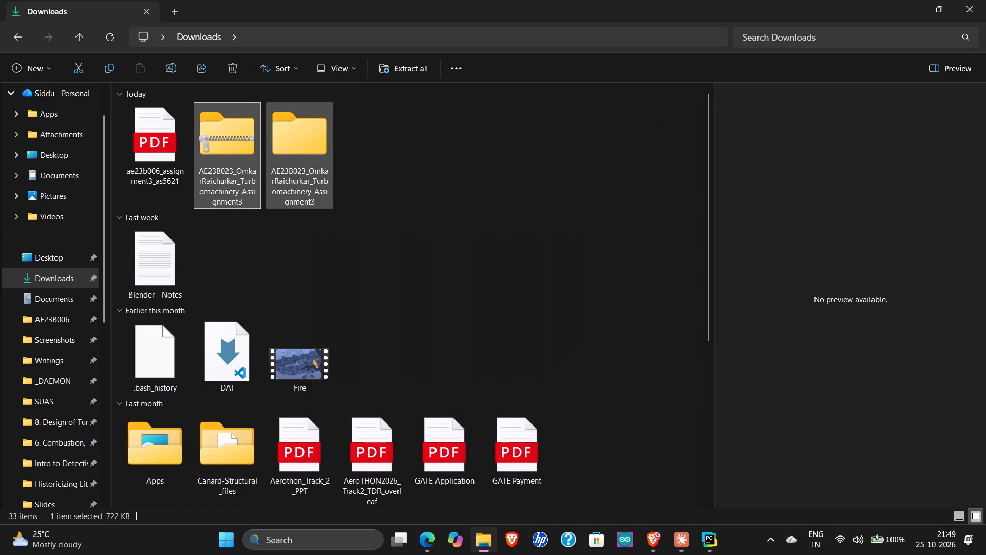
Open the PDF report from the extracted folder and read its Parametric Study and Discussion section.
{"action": "double_click", "coordinate": [313, 132]}
{"action": "double_click", "coordinate": [175, 126]}
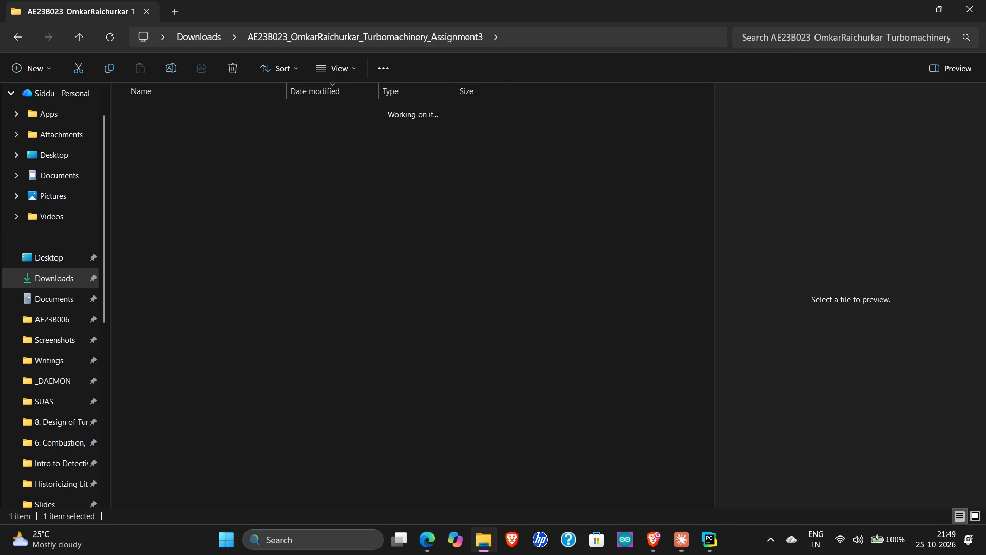
{"action": "double_click", "coordinate": [175, 126]}
{"action": "scroll", "coordinate": [357, 224], "scroll_direction": "down", "scroll_amount": 3}
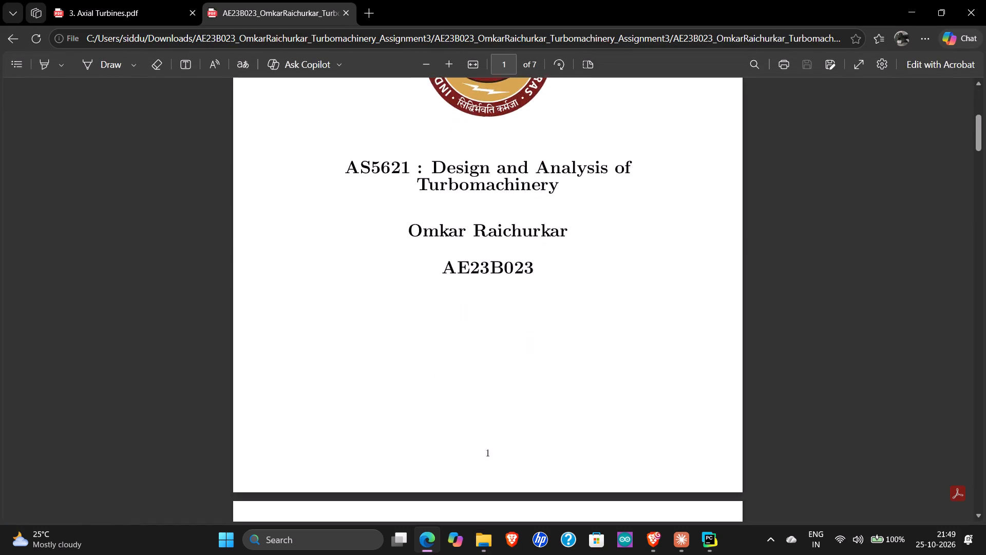
{"action": "scroll", "coordinate": [357, 224], "scroll_direction": "down", "scroll_amount": 5}
{"action": "scroll", "coordinate": [357, 224], "scroll_direction": "up", "scroll_amount": 1}
{"action": "scroll", "coordinate": [357, 224], "scroll_direction": "down", "scroll_amount": 2}
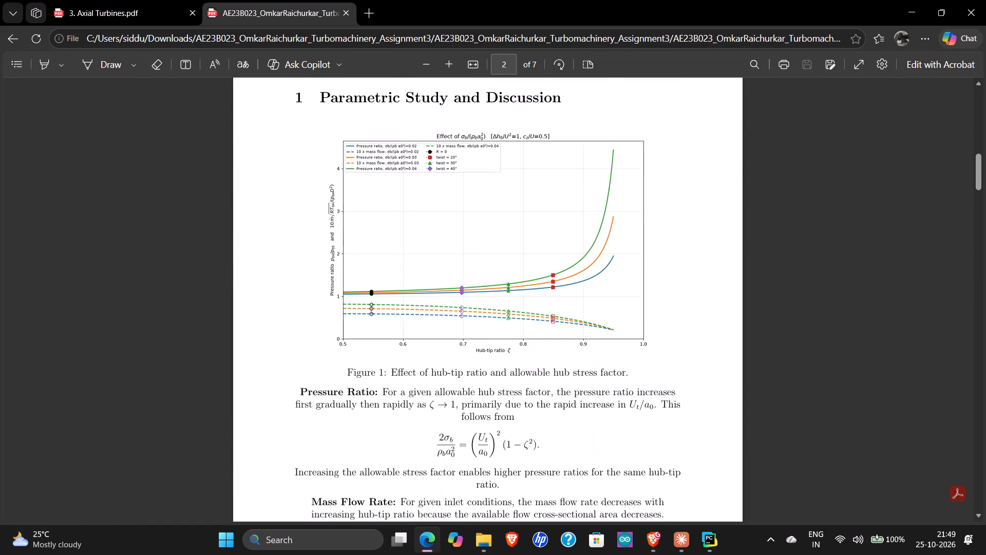
{"action": "scroll", "coordinate": [357, 224], "scroll_direction": "down", "scroll_amount": 3}
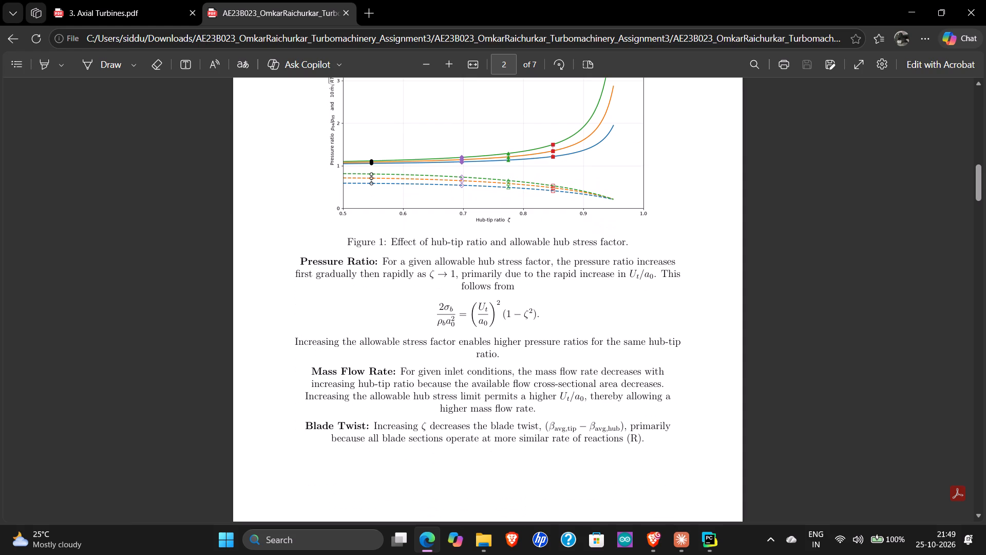
Close the File Explorer window showing the extracted assignment folder.
{"action": "key", "text": "alt+Tab"}
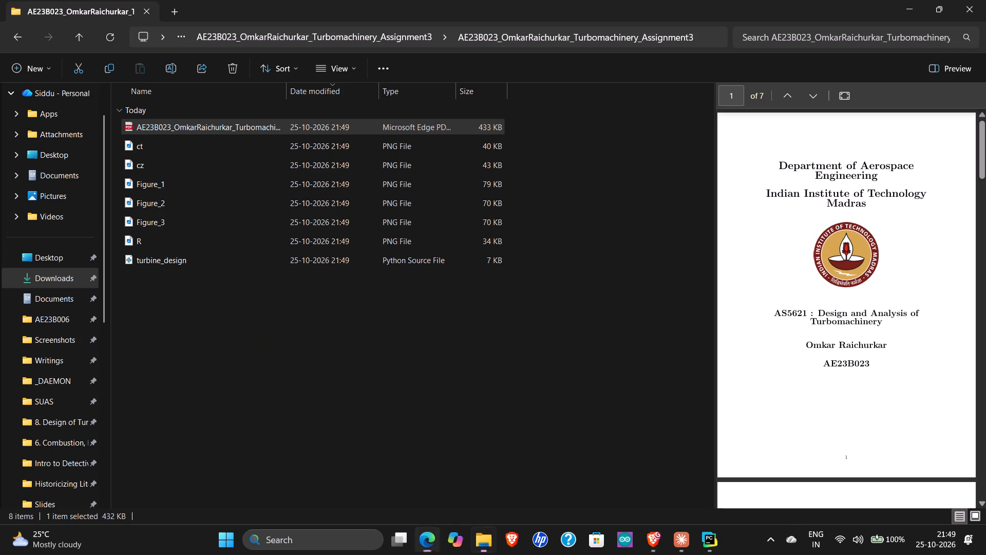
{"action": "key", "text": "alt+F4"}
Switch to the Overleaf report and append "Note that the rate of increase" to the Hub-to-Tip ratio item under Figure 8.27 in Q1.tex.
{"action": "key", "text": "alt+Tab"}
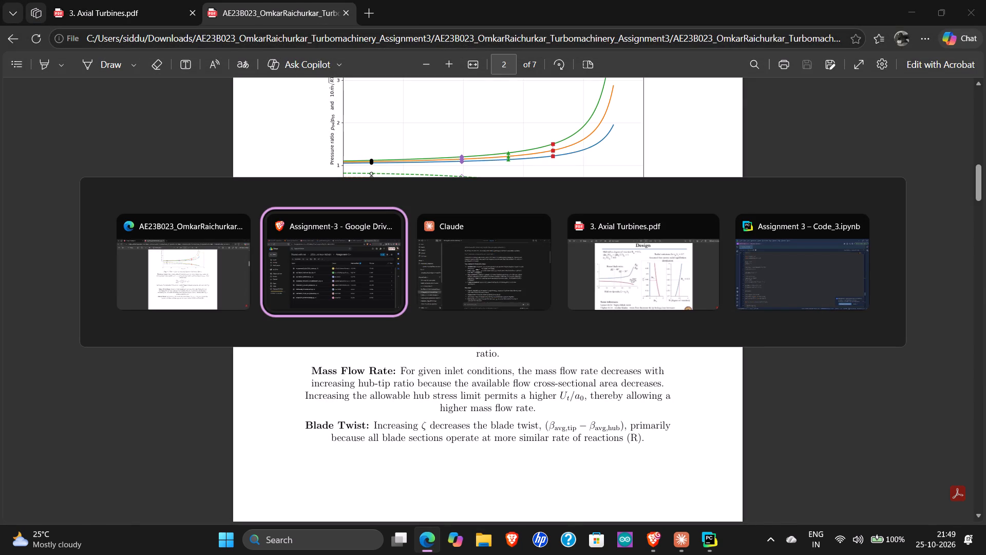
{"action": "key", "text": "ctrl+shift+Tab"}
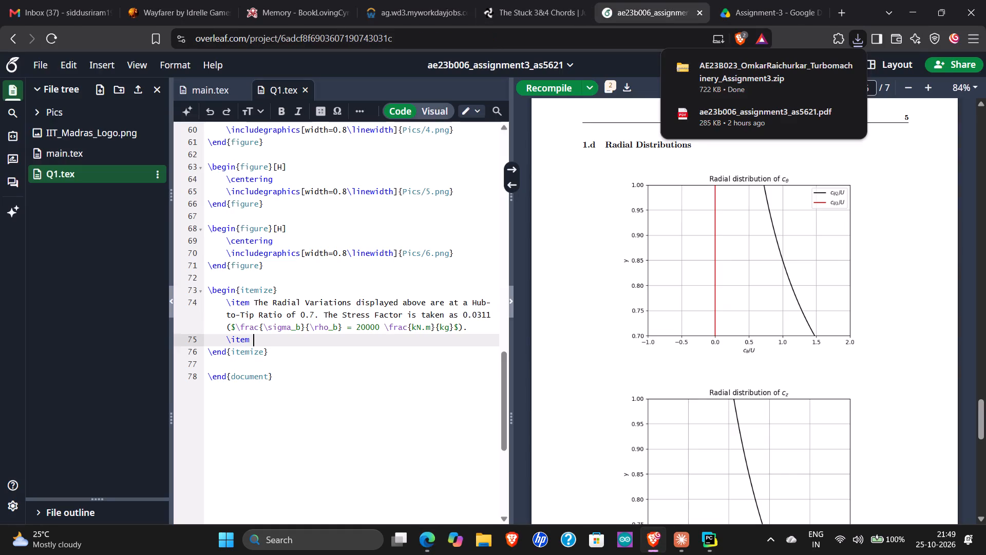
{"action": "scroll", "coordinate": [617, 200], "scroll_direction": "up", "scroll_amount": 10}
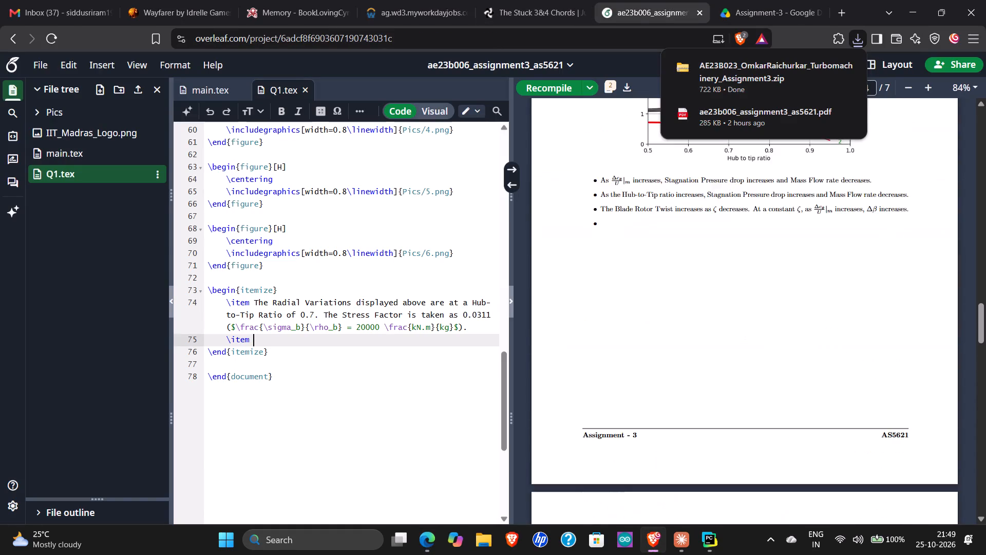
{"action": "scroll", "coordinate": [617, 200], "scroll_direction": "up", "scroll_amount": 9}
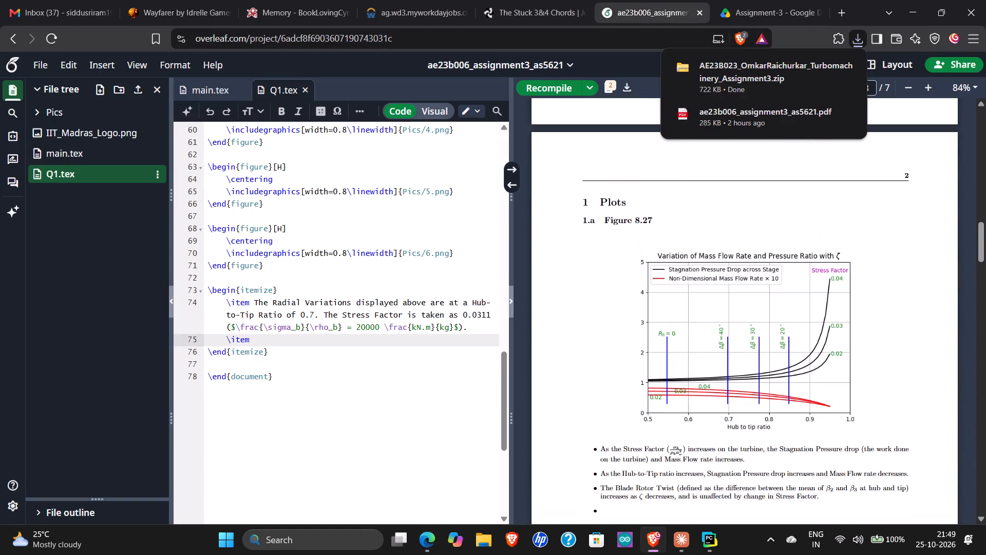
{"action": "scroll", "coordinate": [617, 200], "scroll_direction": "up", "scroll_amount": 1}
{"action": "scroll", "coordinate": [617, 200], "scroll_direction": "down", "scroll_amount": 1}
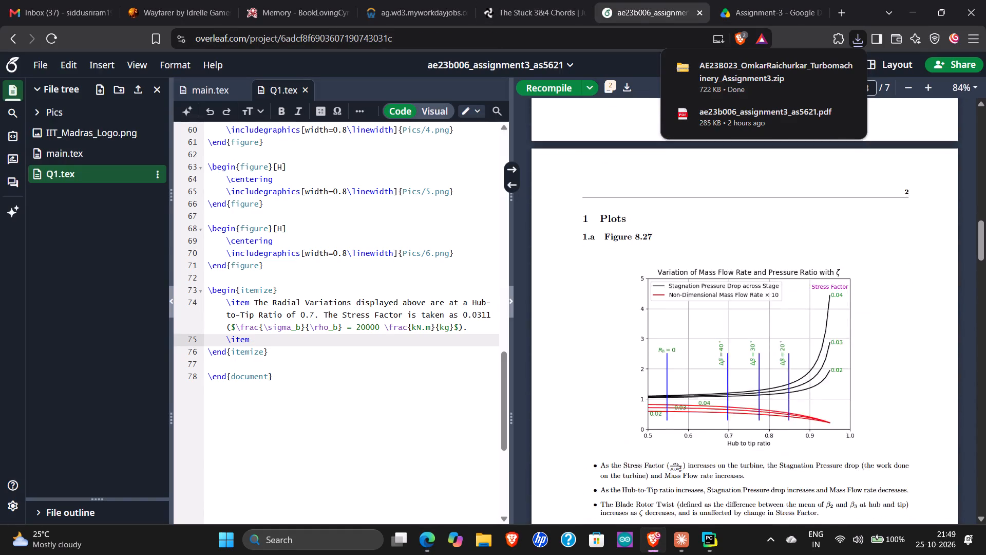
{"action": "scroll", "coordinate": [617, 200], "scroll_direction": "down", "scroll_amount": 1}
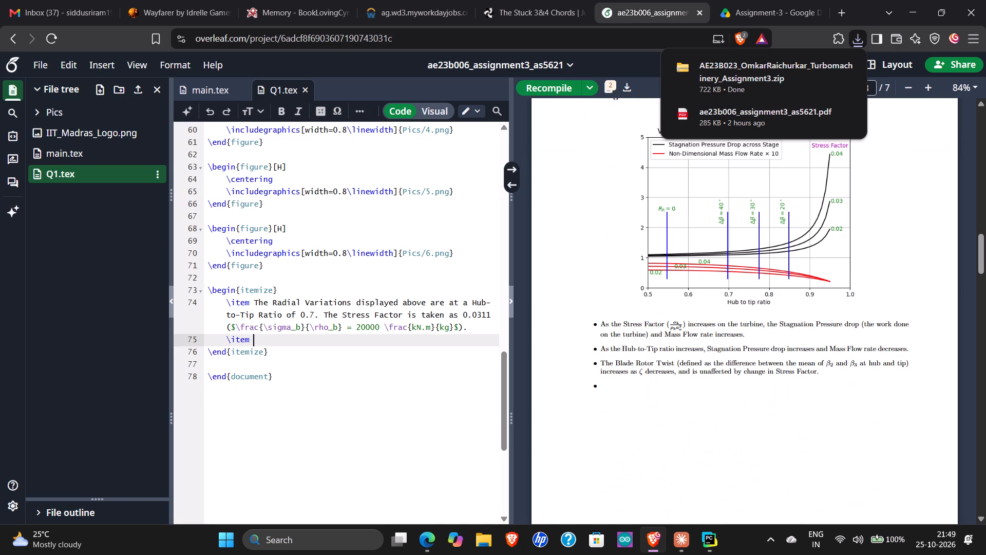
{"action": "scroll", "coordinate": [288, 319], "scroll_direction": "up", "scroll_amount": 7}
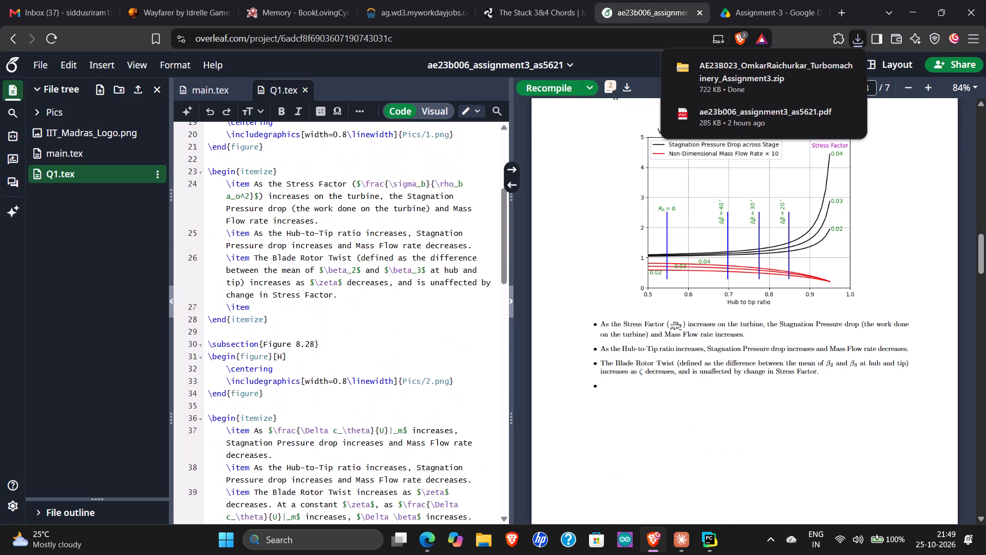
{"action": "scroll", "coordinate": [288, 319], "scroll_direction": "up", "scroll_amount": 4}
{"action": "scroll", "coordinate": [288, 319], "scroll_direction": "down", "scroll_amount": 2}
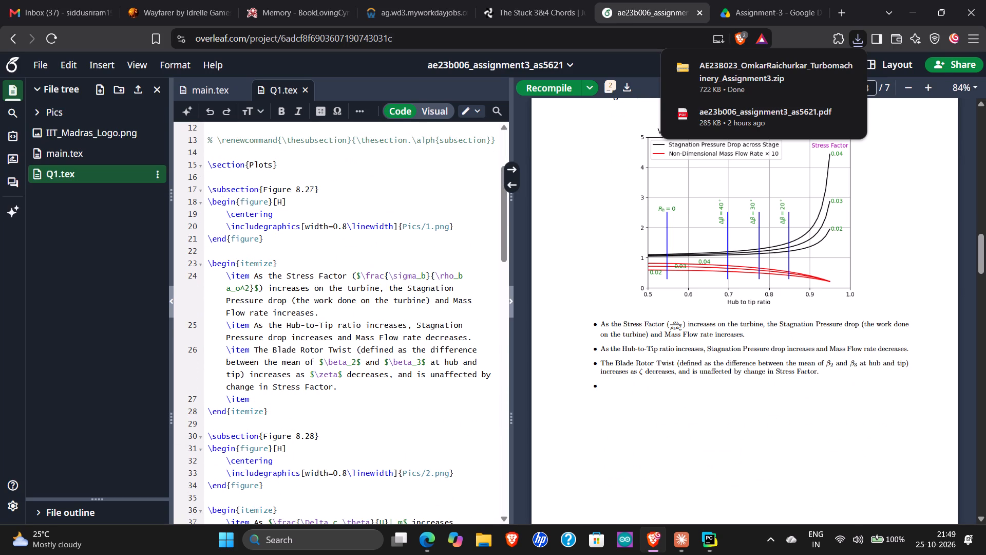
{"action": "left_click", "coordinate": [348, 311]}
{"action": "left_click", "coordinate": [478, 335]}
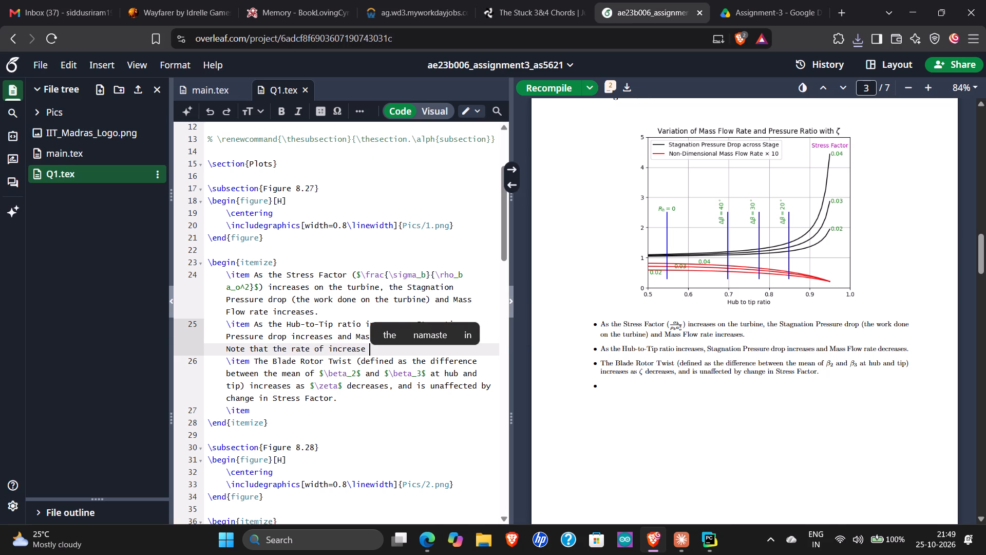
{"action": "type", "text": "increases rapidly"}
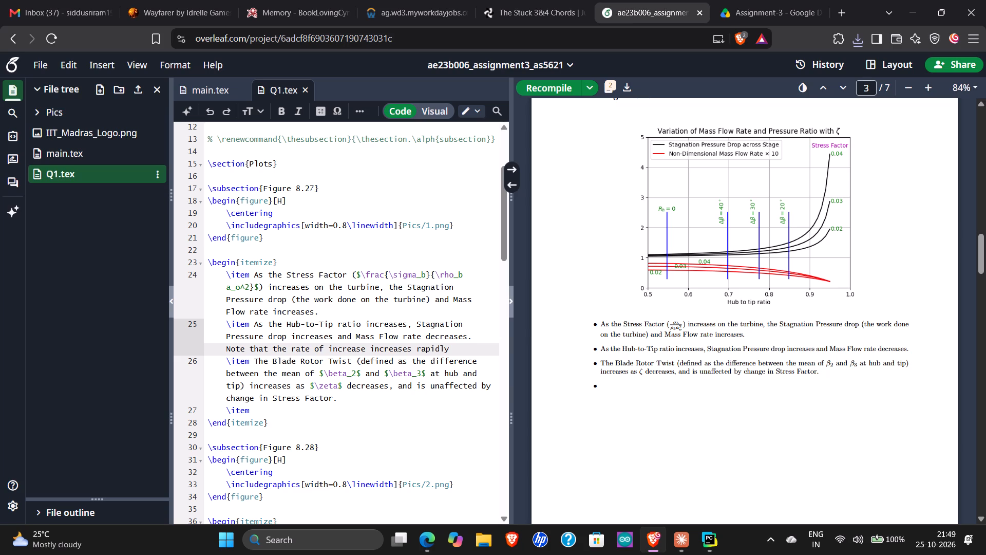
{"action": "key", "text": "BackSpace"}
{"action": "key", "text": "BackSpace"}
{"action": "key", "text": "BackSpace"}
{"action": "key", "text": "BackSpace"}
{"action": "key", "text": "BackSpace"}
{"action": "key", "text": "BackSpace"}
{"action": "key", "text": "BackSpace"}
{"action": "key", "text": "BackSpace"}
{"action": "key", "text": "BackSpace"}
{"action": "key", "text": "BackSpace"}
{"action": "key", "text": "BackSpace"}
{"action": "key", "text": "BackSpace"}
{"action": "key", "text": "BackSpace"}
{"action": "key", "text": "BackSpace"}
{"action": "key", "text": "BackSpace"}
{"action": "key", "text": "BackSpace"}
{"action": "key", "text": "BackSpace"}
Complete the Hub-to-Tip ratio note with "is sharp as $\zeta$ approaches 1.".
{"action": "type", "text": "is sharp as"}
{"action": "key", "text": "space"}
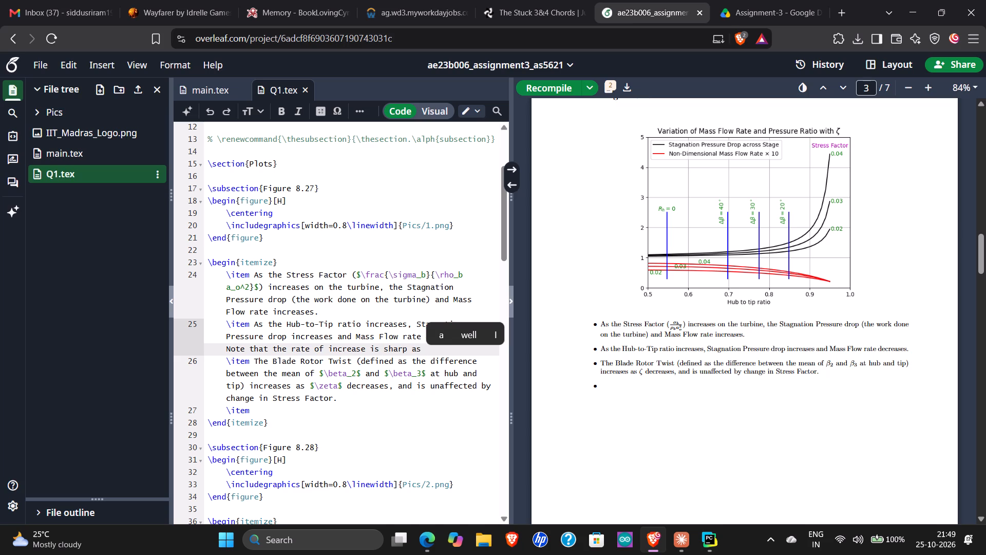
{"action": "type", "text": "$\\zeta"}
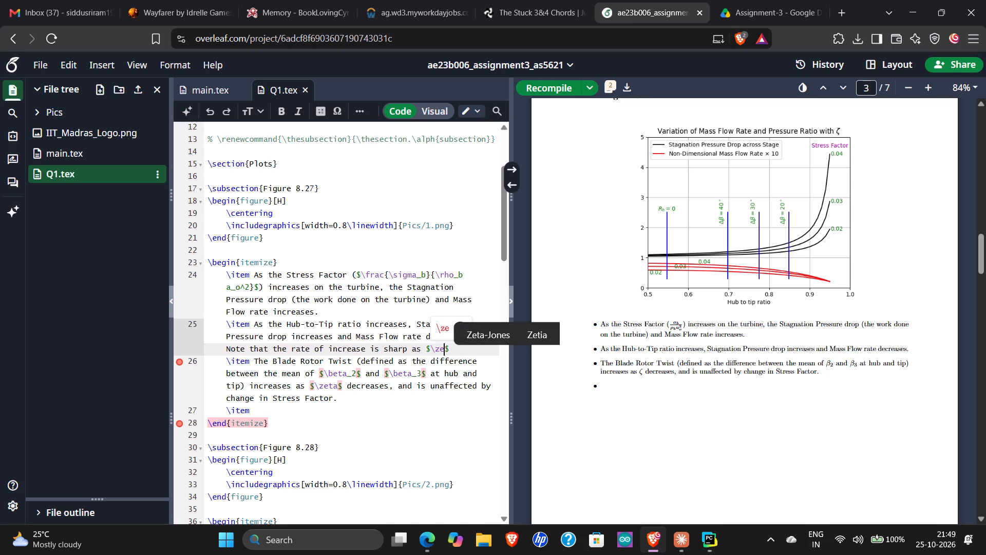
{"action": "key", "text": "Right"}
{"action": "key", "text": "space"}
{"action": "type", "text": "approaches 1"}
{"action": "type", "text": "."}
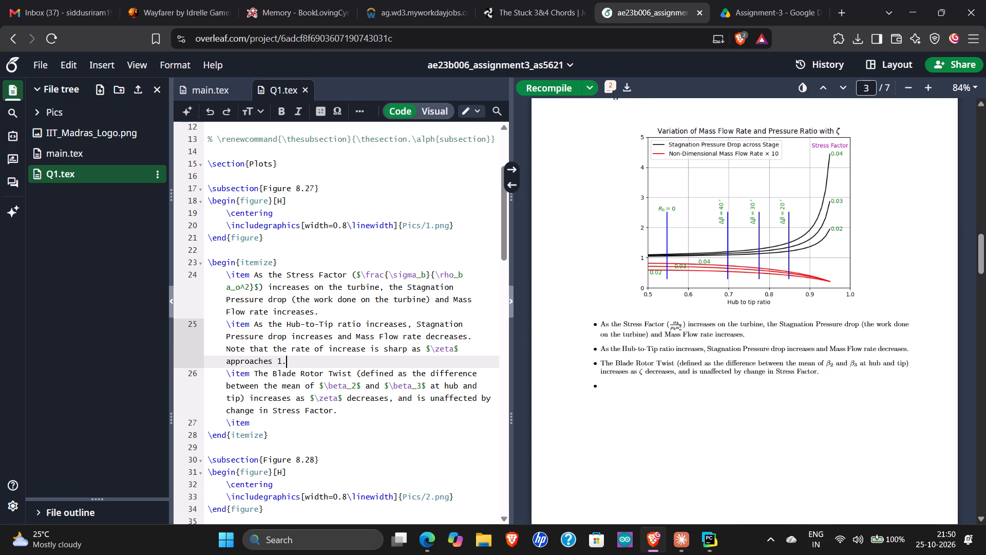
{"action": "key", "text": "space"}
Switch to the classmate's PDF in Edge and read the Mass Flow Rate and Blade Twist explanations under Figure 1.
{"action": "key", "text": "alt+Tab"}
{"action": "scroll", "coordinate": [478, 291], "scroll_direction": "down", "scroll_amount": 1}
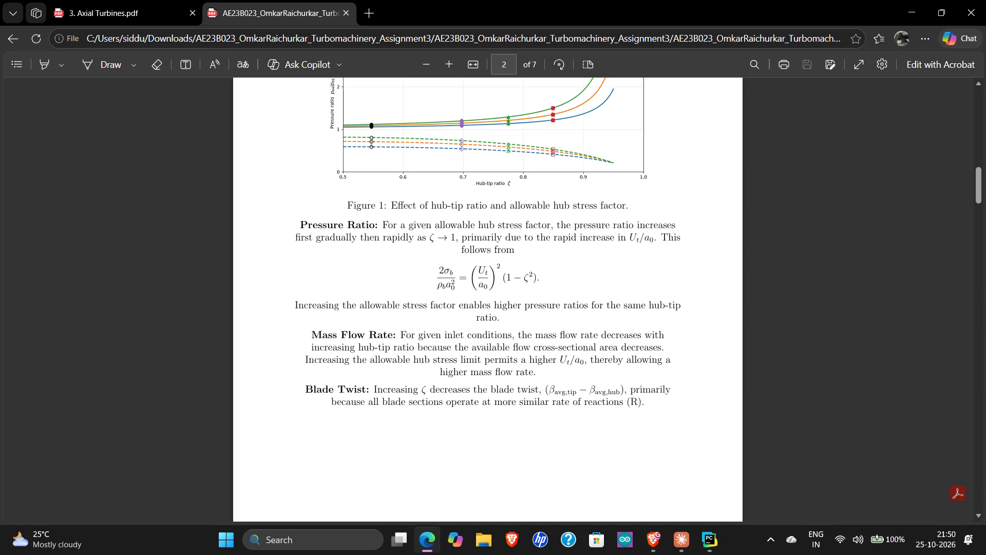
{"action": "scroll", "coordinate": [478, 291], "scroll_direction": "down", "scroll_amount": 1}
{"action": "left_click_drag", "start_coordinate": [503, 308], "coordinate": [499, 313]}
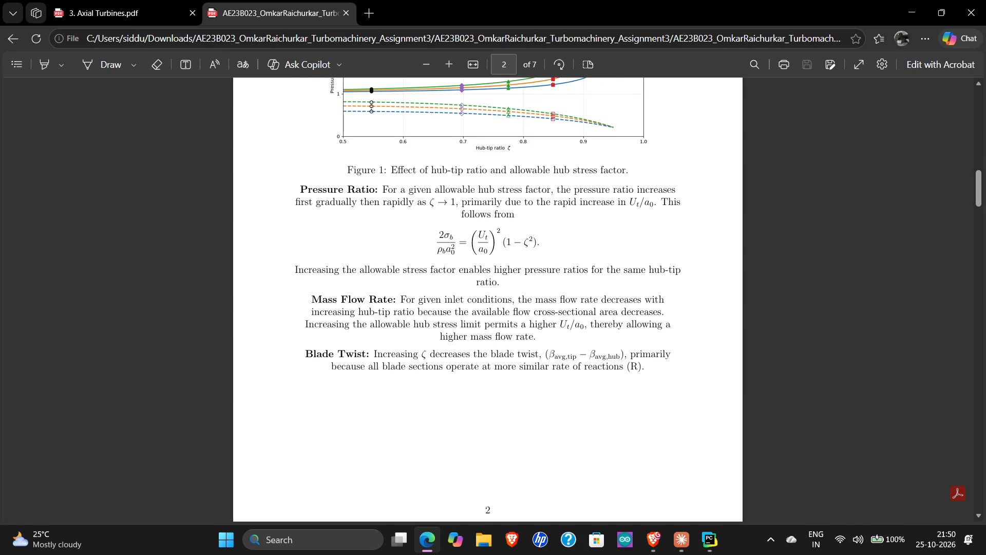
{"action": "left_click_drag", "start_coordinate": [499, 313], "coordinate": [482, 338]}
{"action": "left_click", "coordinate": [427, 307]}
{"action": "scroll", "coordinate": [427, 307], "scroll_direction": "down", "scroll_amount": 1}
{"action": "left_click_drag", "start_coordinate": [392, 320], "coordinate": [482, 339]}
{"action": "left_click", "coordinate": [482, 339]}
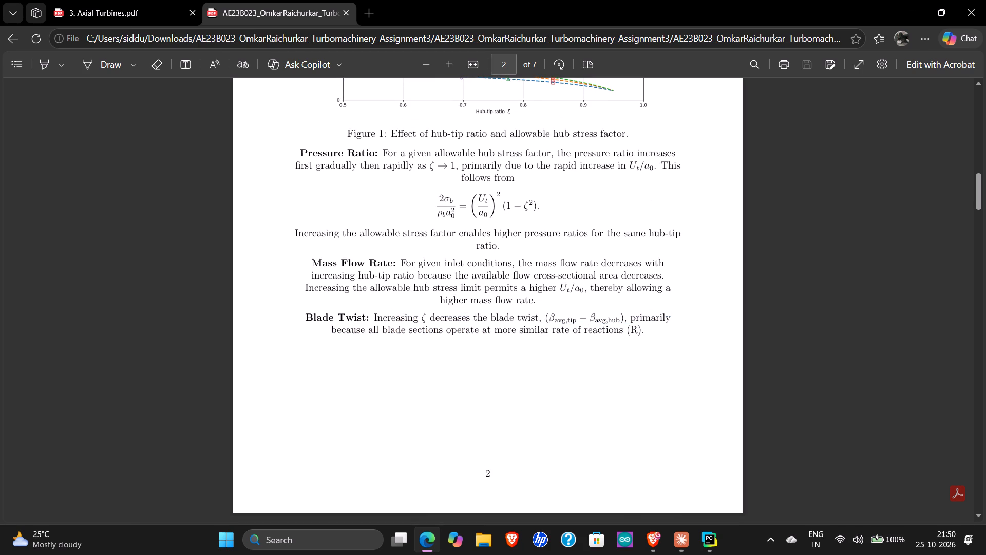
{"action": "left_click_drag", "start_coordinate": [418, 316], "coordinate": [536, 332]}
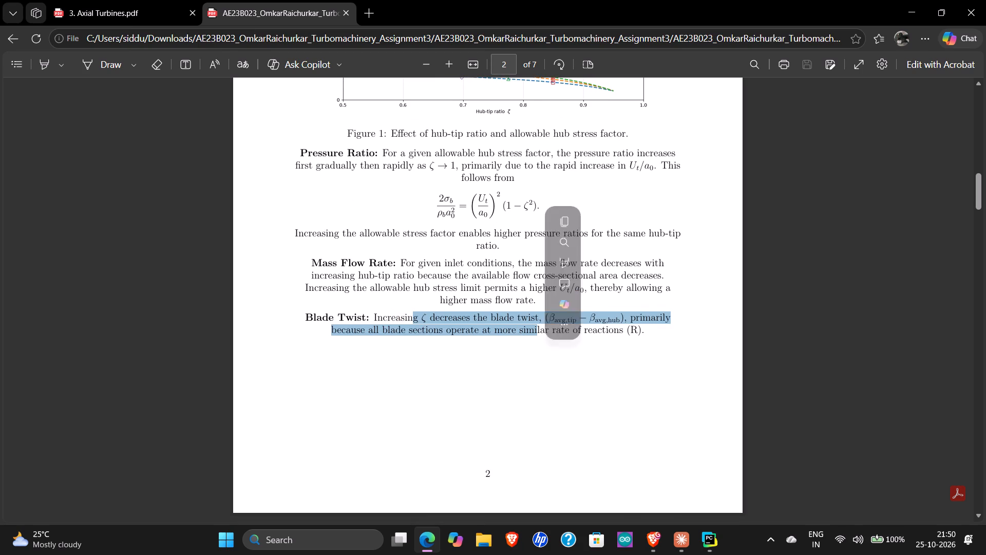
{"action": "left_click", "coordinate": [536, 332]}
{"action": "left_click_drag", "start_coordinate": [536, 332], "coordinate": [404, 316]}
{"action": "left_click_drag", "start_coordinate": [404, 316], "coordinate": [570, 328]}
{"action": "left_click", "coordinate": [570, 328]}
{"action": "left_click_drag", "start_coordinate": [570, 328], "coordinate": [431, 328]}
{"action": "left_click_drag", "start_coordinate": [434, 311], "coordinate": [510, 331]}
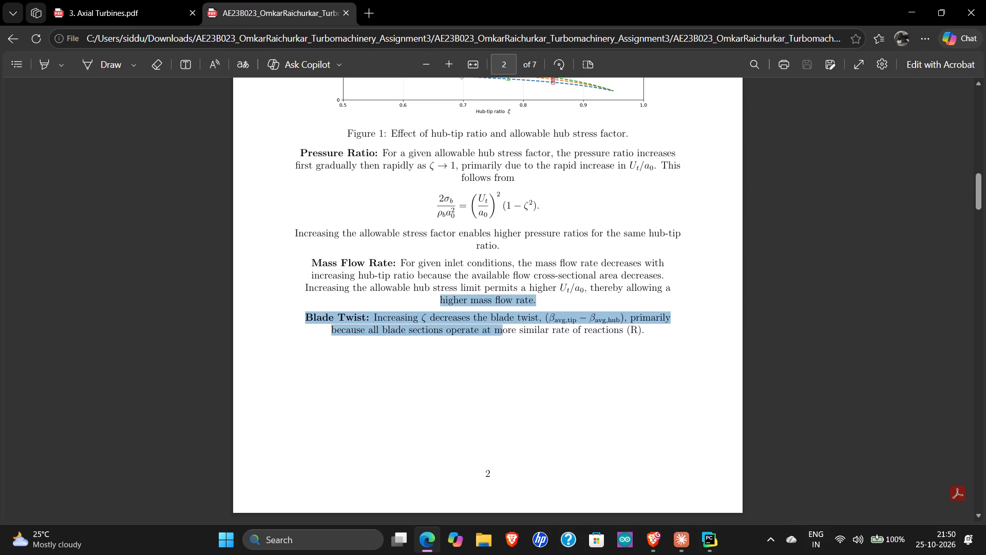
{"action": "left_click_drag", "start_coordinate": [510, 331], "coordinate": [540, 336]}
{"action": "left_click", "coordinate": [540, 336]}
{"action": "left_click_drag", "start_coordinate": [540, 336], "coordinate": [424, 320]}
{"action": "left_click_drag", "start_coordinate": [424, 320], "coordinate": [496, 326]}
{"action": "left_click", "coordinate": [496, 326]}
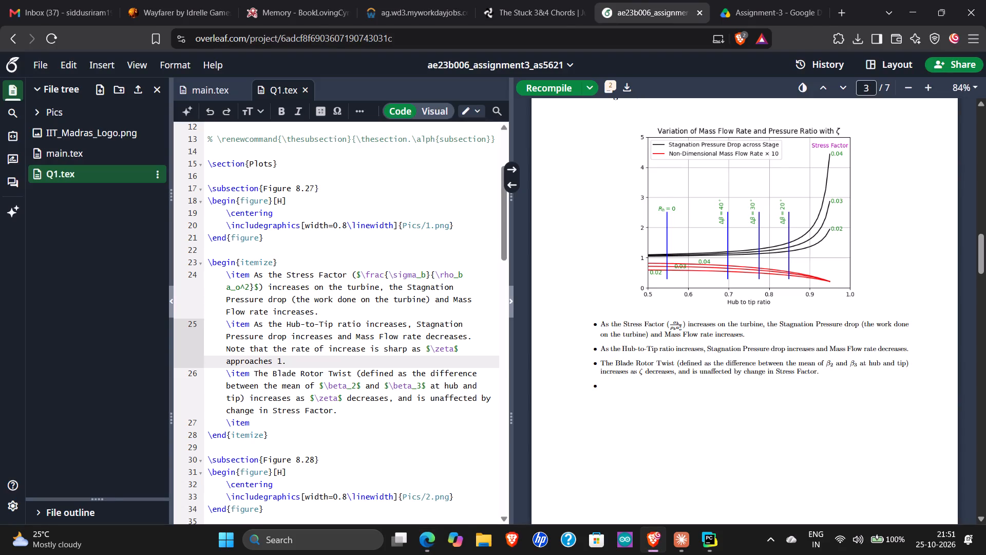
Switch to the shared Assignment-3 Drive folder, preview the 237 KB assignment zip and try to download it.
{"action": "left_click", "coordinate": [749, 6]}
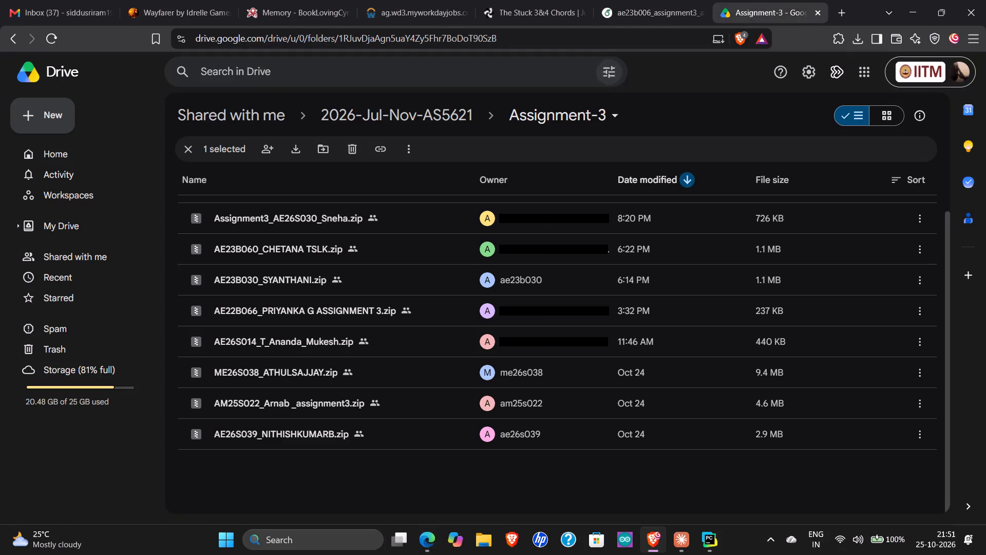
{"action": "double_click", "coordinate": [276, 313]}
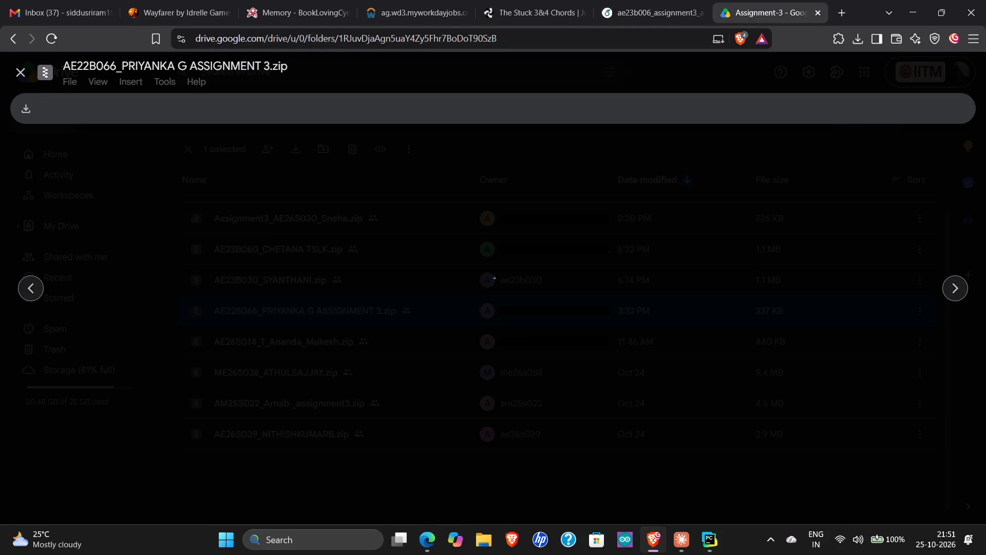
{"action": "left_click", "coordinate": [25, 111]}
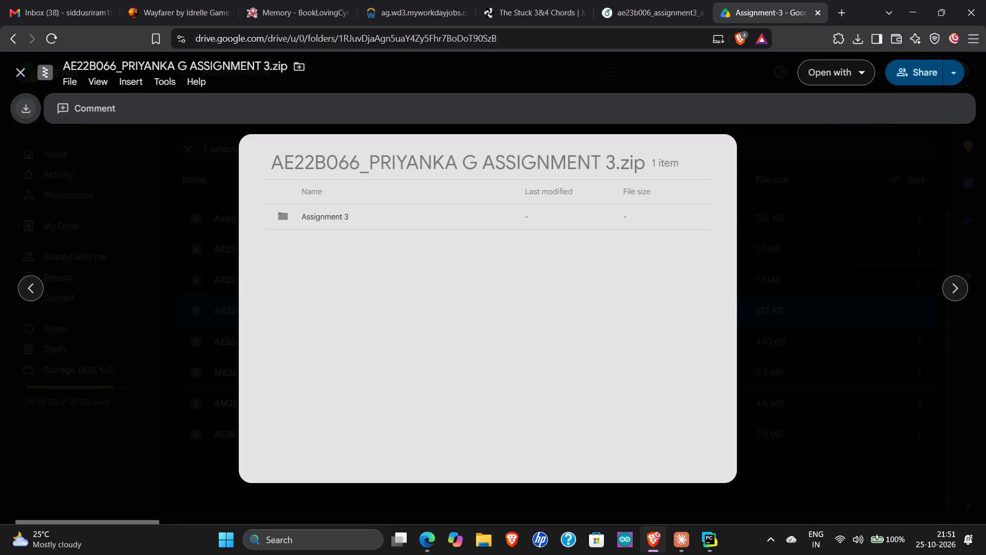
{"action": "left_click", "coordinate": [210, 269]}
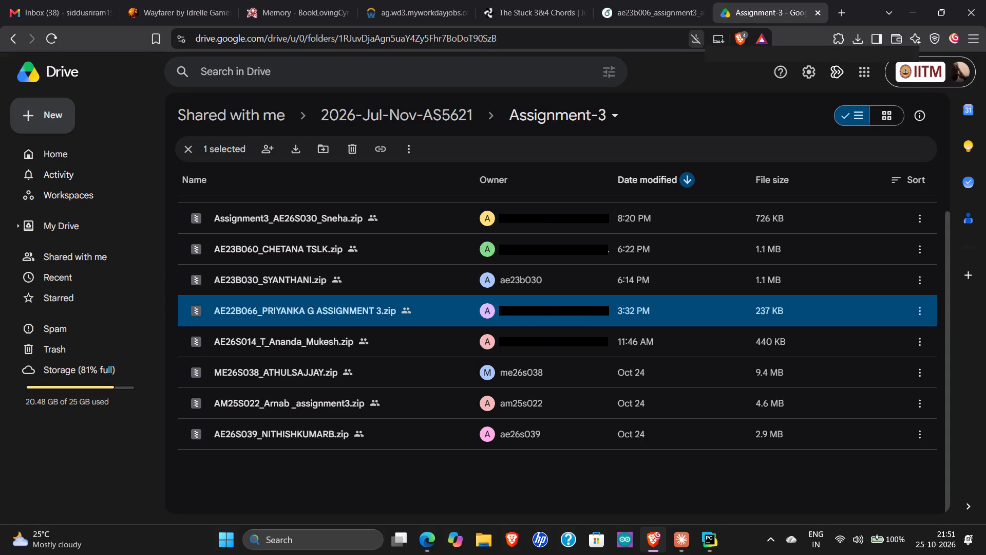
{"action": "left_click", "coordinate": [687, 126]}
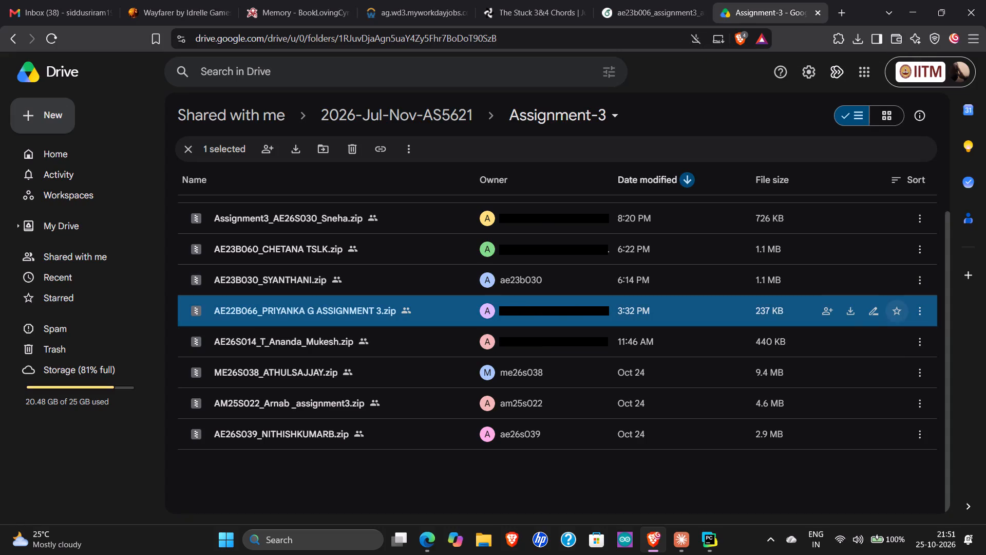
{"action": "left_click", "coordinate": [850, 310]}
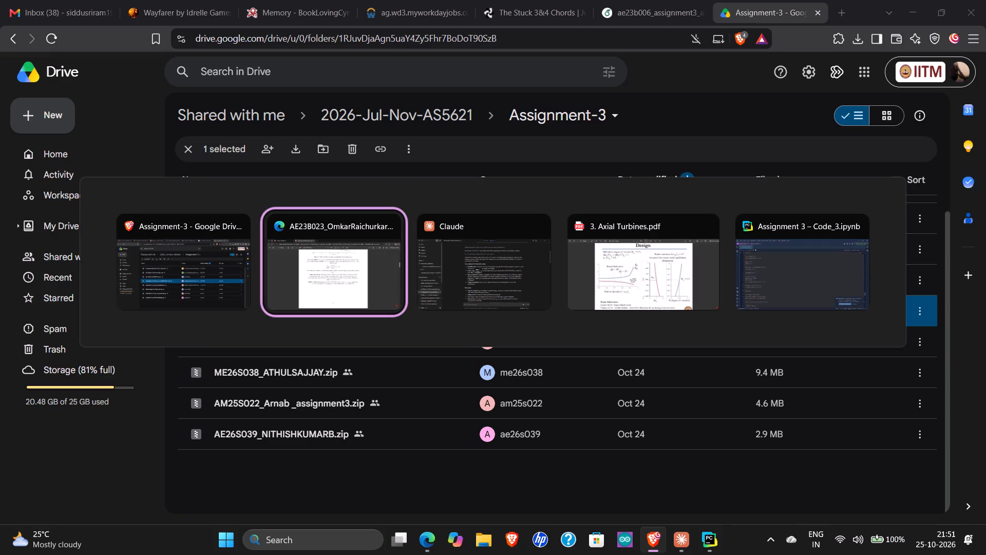
Return to the classmate's PDF in Edge and read the Figure 2 discussion of hub-tip ratio and work coefficient.
{"action": "scroll", "coordinate": [267, 332], "scroll_direction": "down", "scroll_amount": 2}
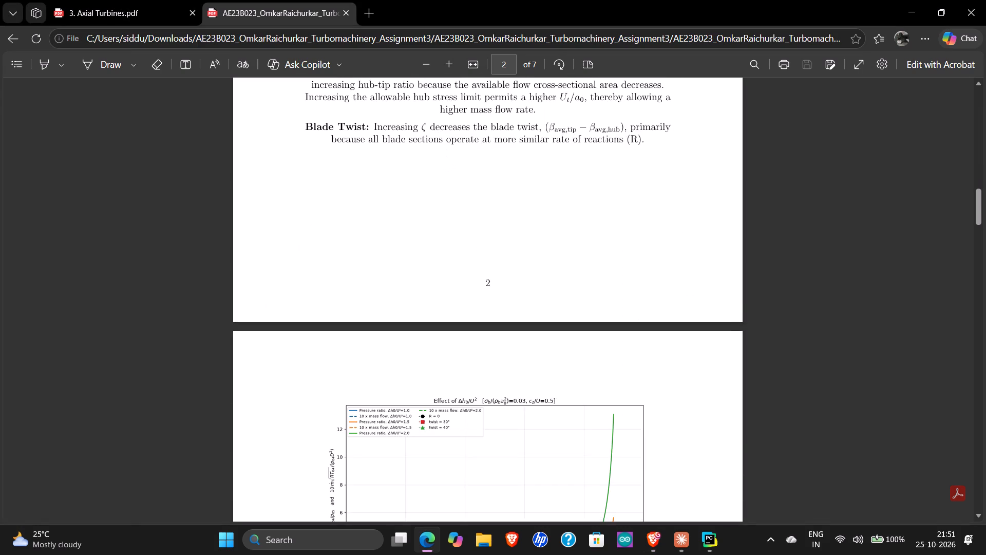
{"action": "scroll", "coordinate": [267, 332], "scroll_direction": "down", "scroll_amount": 2}
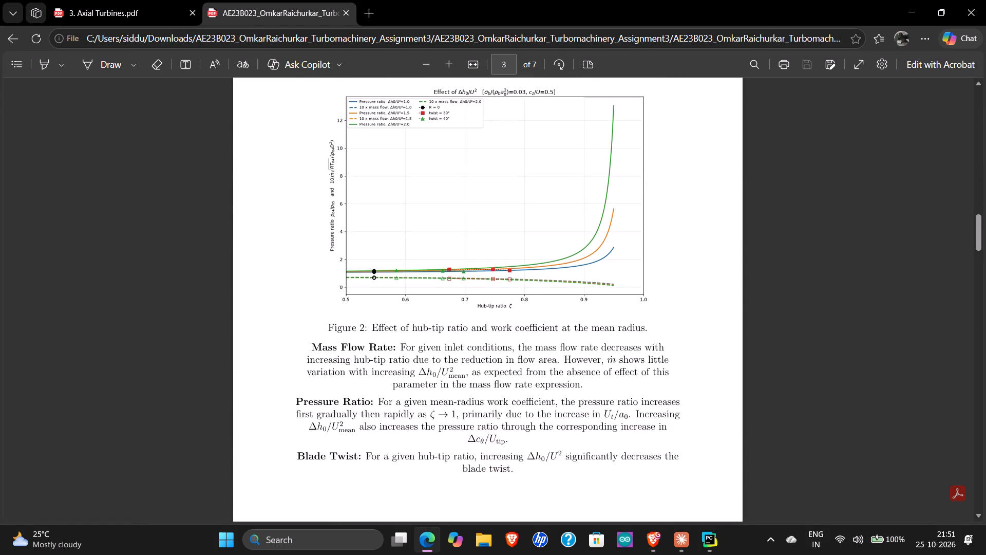
{"action": "scroll", "coordinate": [267, 332], "scroll_direction": "down", "scroll_amount": 2}
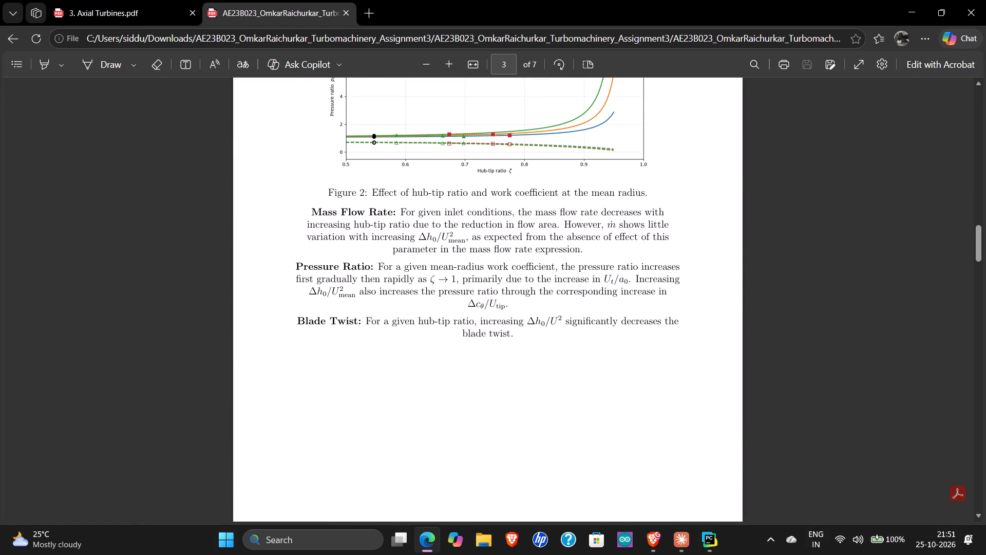
{"action": "scroll", "coordinate": [267, 332], "scroll_direction": "down", "scroll_amount": 1}
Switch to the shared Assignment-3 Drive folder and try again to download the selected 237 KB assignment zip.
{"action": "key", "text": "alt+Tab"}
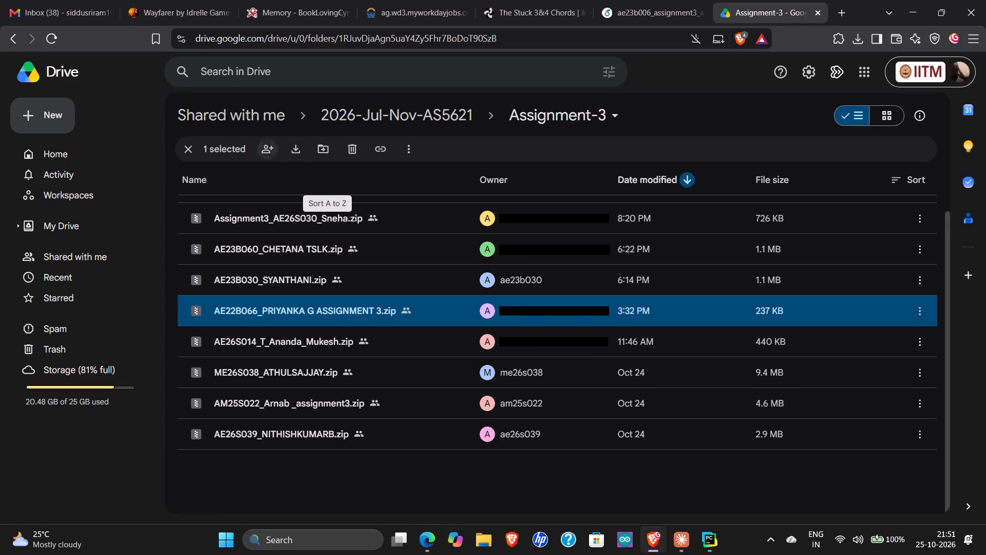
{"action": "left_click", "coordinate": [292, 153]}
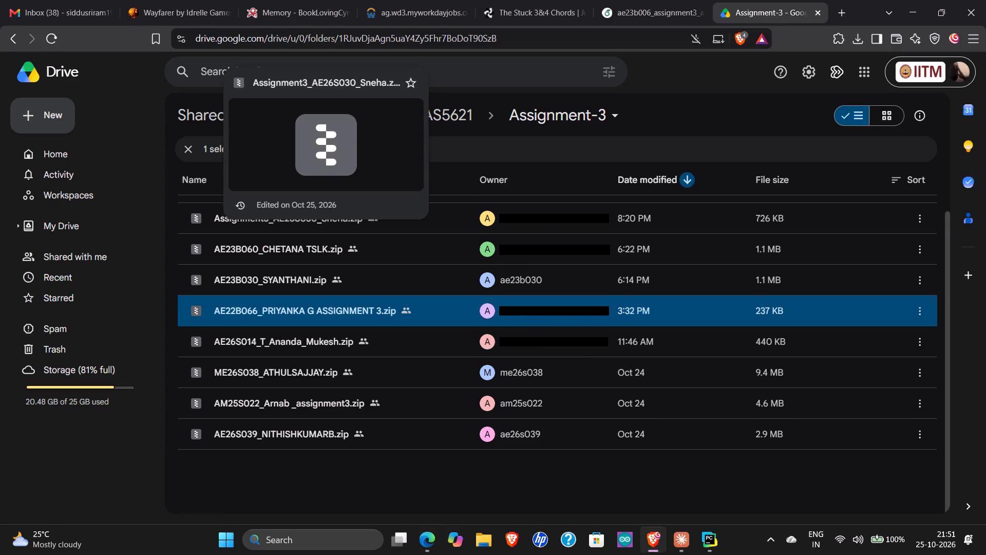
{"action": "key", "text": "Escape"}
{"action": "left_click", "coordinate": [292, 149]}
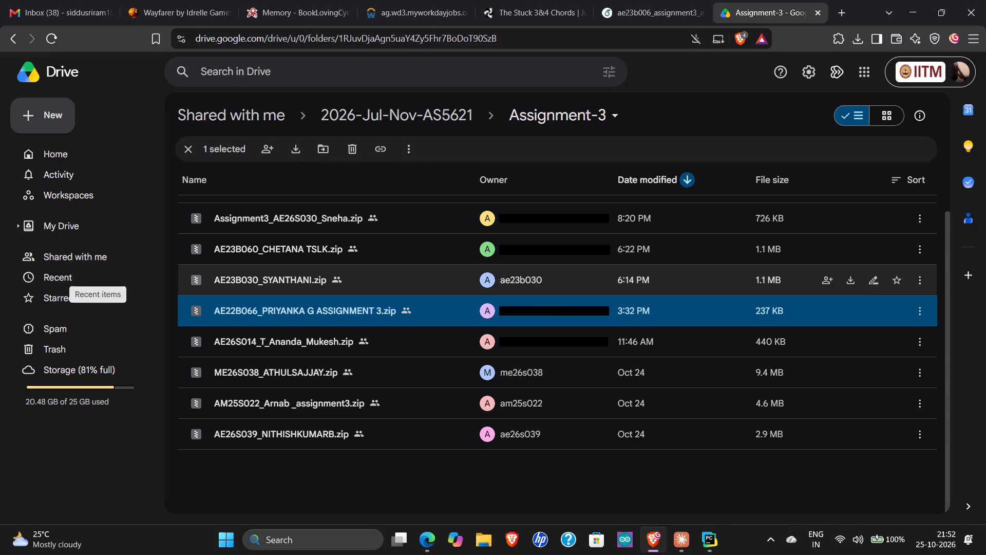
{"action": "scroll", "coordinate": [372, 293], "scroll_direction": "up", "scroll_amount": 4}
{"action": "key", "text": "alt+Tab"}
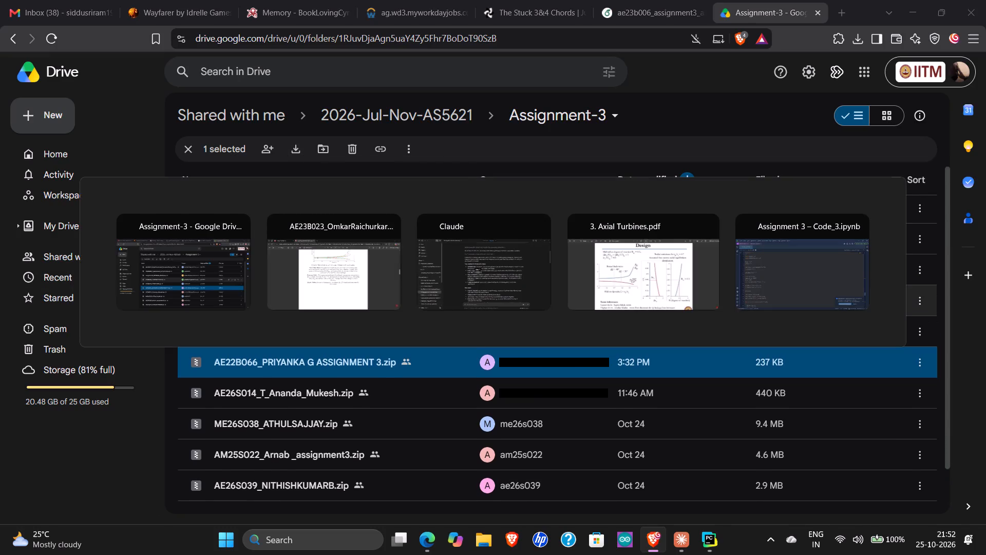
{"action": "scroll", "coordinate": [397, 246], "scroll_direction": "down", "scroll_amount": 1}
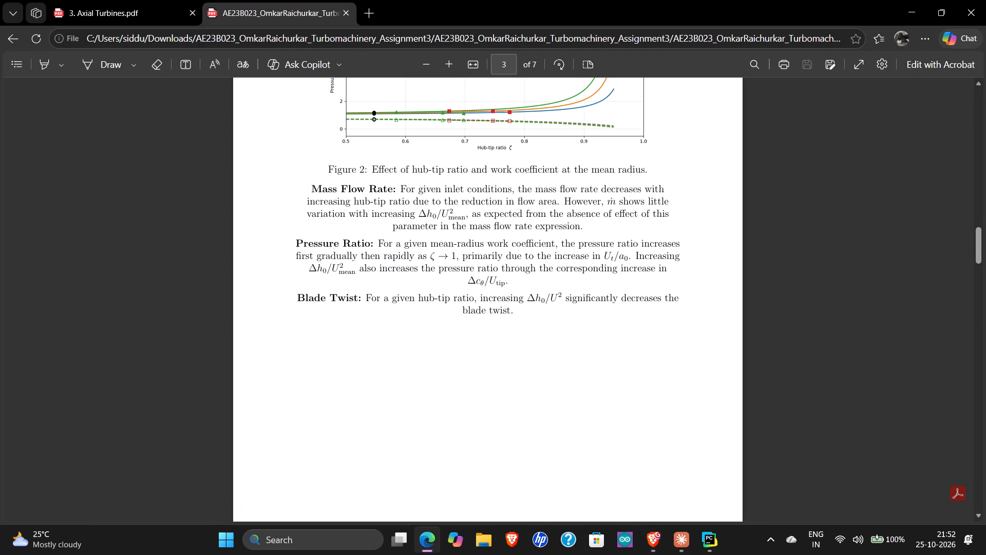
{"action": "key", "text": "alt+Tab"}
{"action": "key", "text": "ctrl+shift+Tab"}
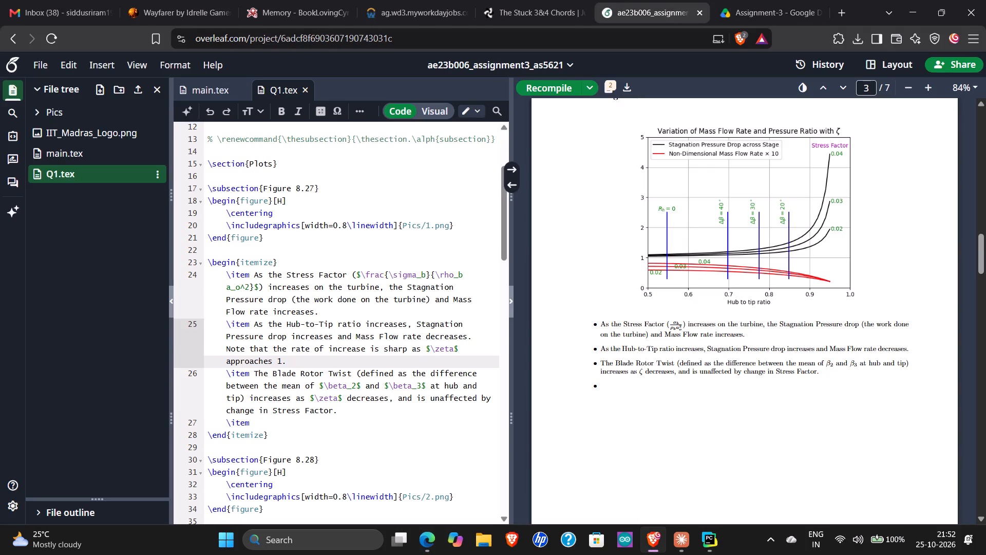
Return to the Assignment-3 Drive folder and always allow drive.google.com to download multiple files.
{"action": "left_click", "coordinate": [760, 3]}
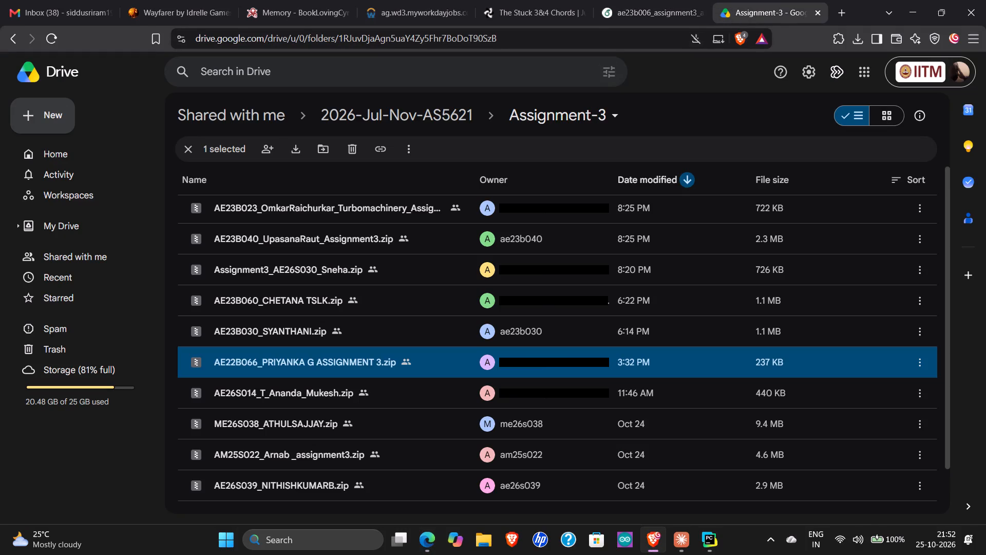
{"action": "left_click", "coordinate": [699, 43]}
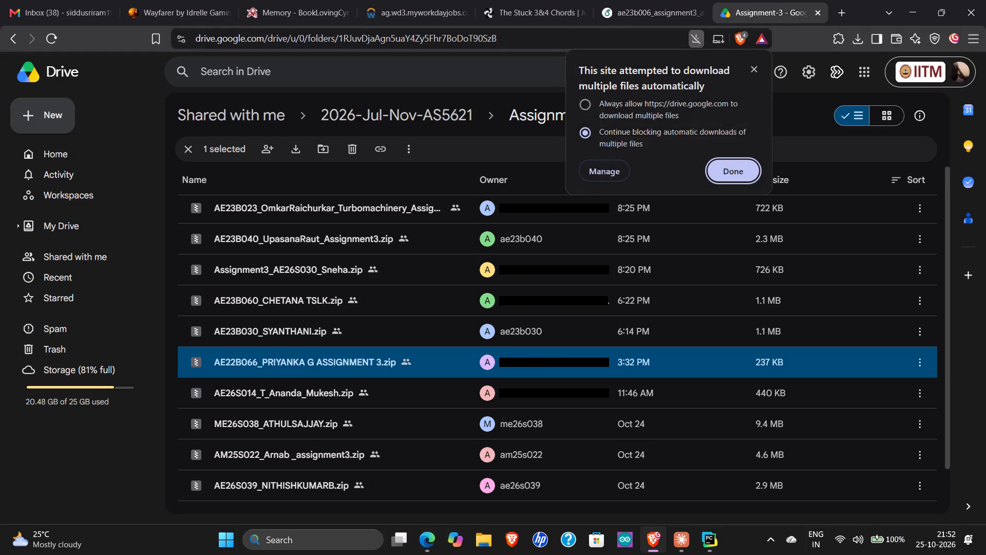
{"action": "left_click", "coordinate": [600, 104]}
{"action": "left_click", "coordinate": [744, 171]}
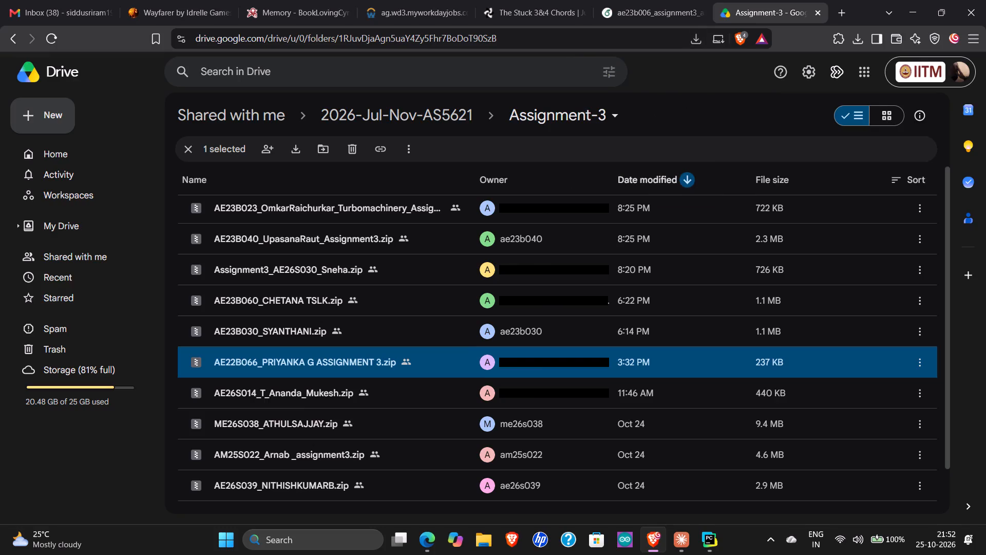
Switch to the Overleaf report and compare its Figure 8.27 plot and notes with the Figure 2 discussion in the classmate's PDF in Edge.
{"action": "left_click", "coordinate": [652, 0]}
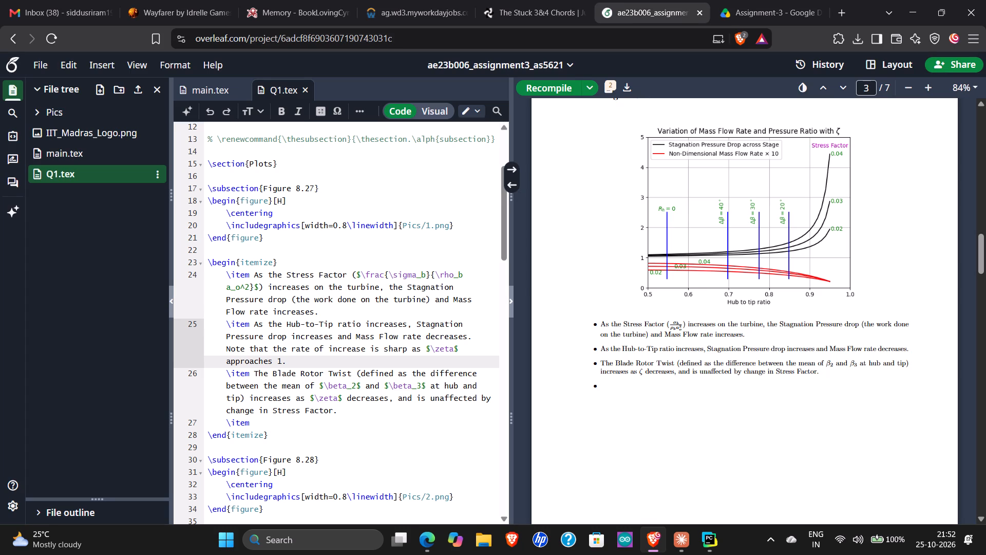
{"action": "scroll", "coordinate": [638, 330], "scroll_direction": "up", "scroll_amount": 14}
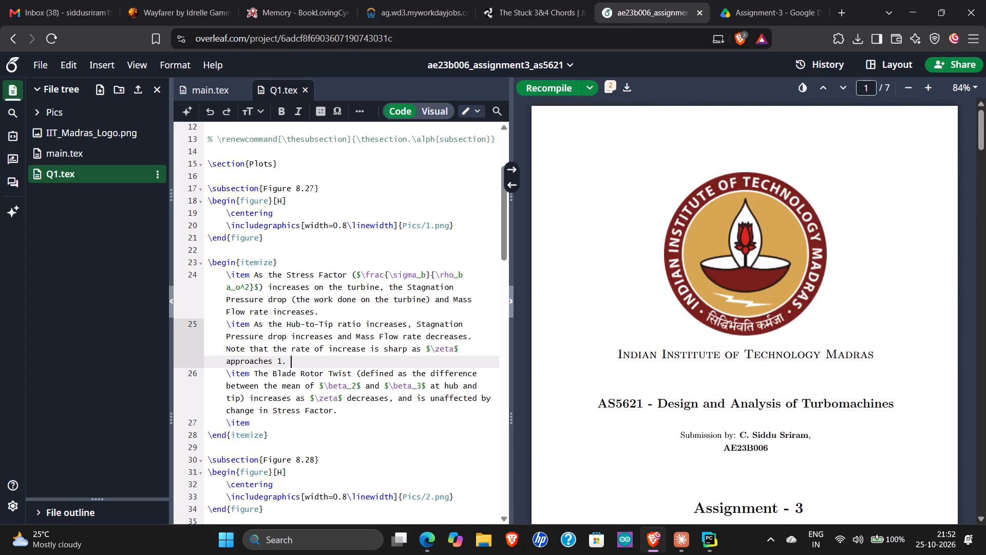
{"action": "scroll", "coordinate": [638, 330], "scroll_direction": "down", "scroll_amount": 12}
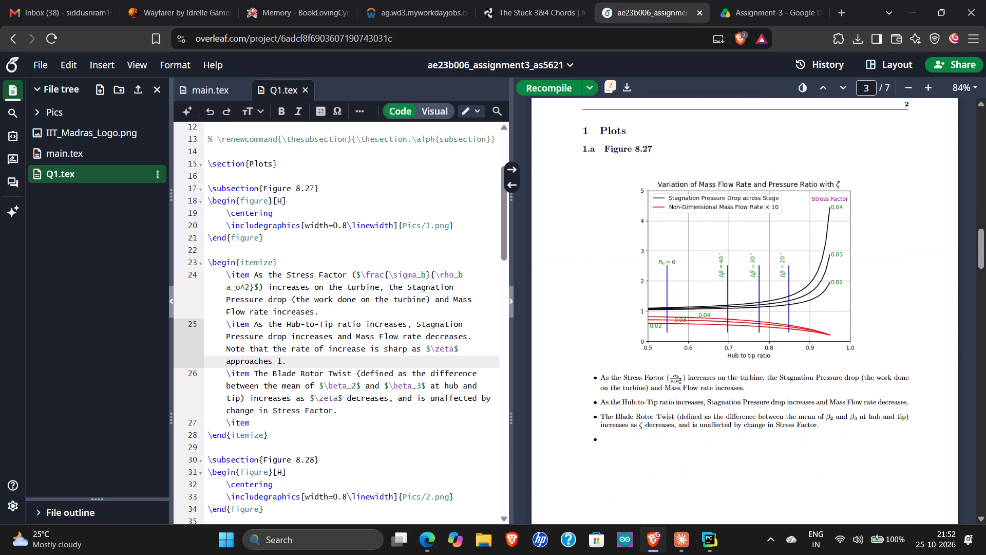
{"action": "scroll", "coordinate": [684, 277], "scroll_direction": "down", "scroll_amount": 1}
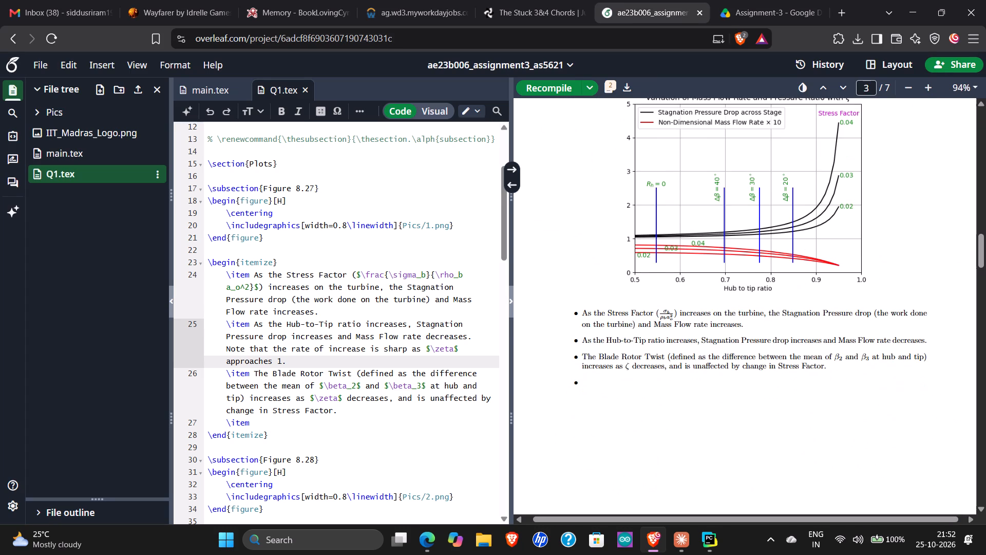
{"action": "scroll", "coordinate": [684, 277], "scroll_direction": "down", "scroll_amount": 2}
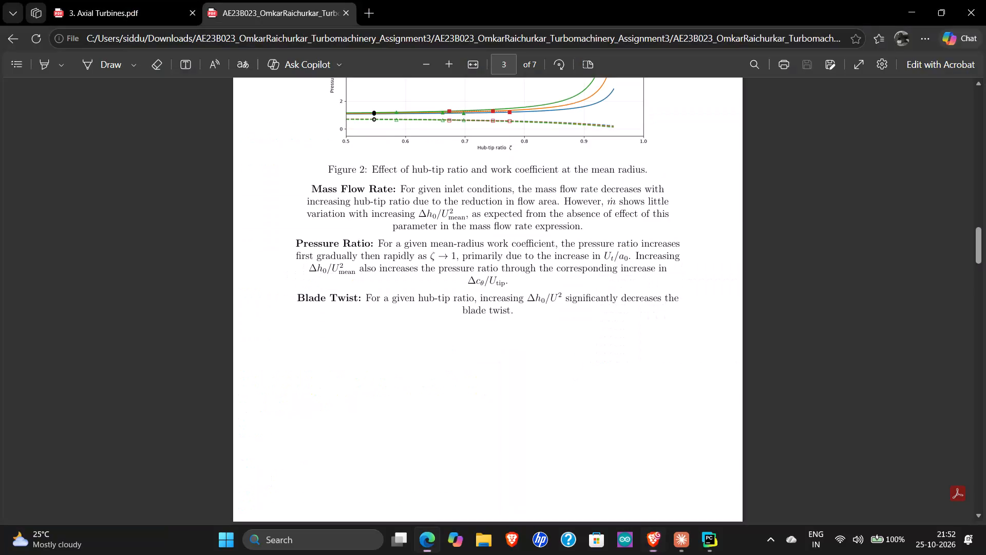
{"action": "scroll", "coordinate": [345, 377], "scroll_direction": "up", "scroll_amount": 1}
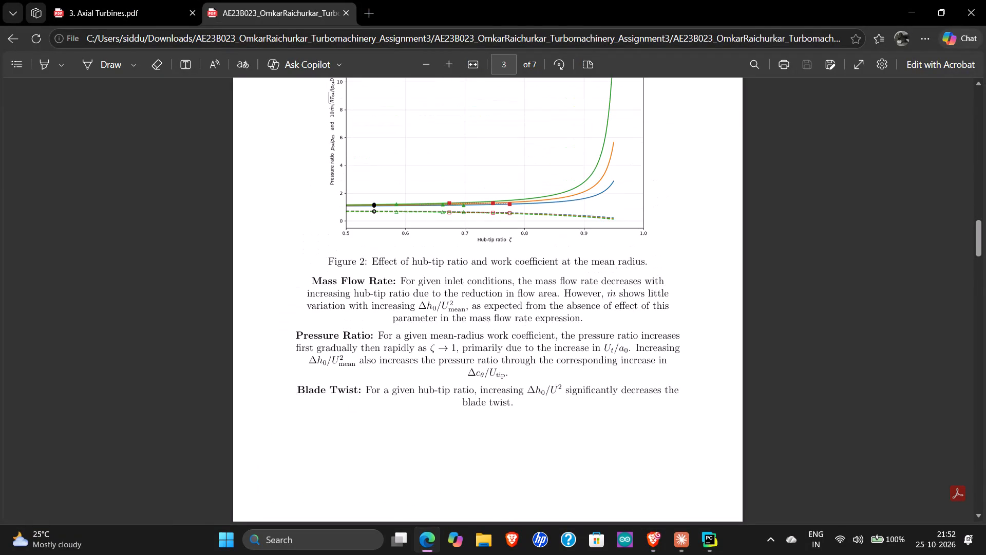
{"action": "scroll", "coordinate": [345, 377], "scroll_direction": "right", "scroll_amount": 1}
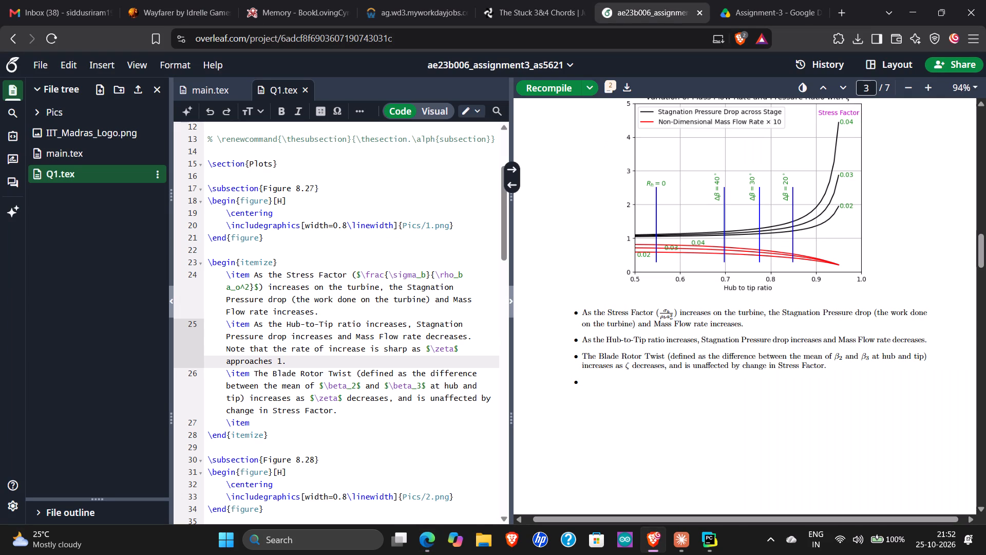
Return to the Overleaf report and reread the Figure 8.27 plot and bullet points in the source and compiled preview.
{"action": "left_click_drag", "start_coordinate": [303, 361], "coordinate": [259, 350]}
{"action": "left_click", "coordinate": [330, 371]}
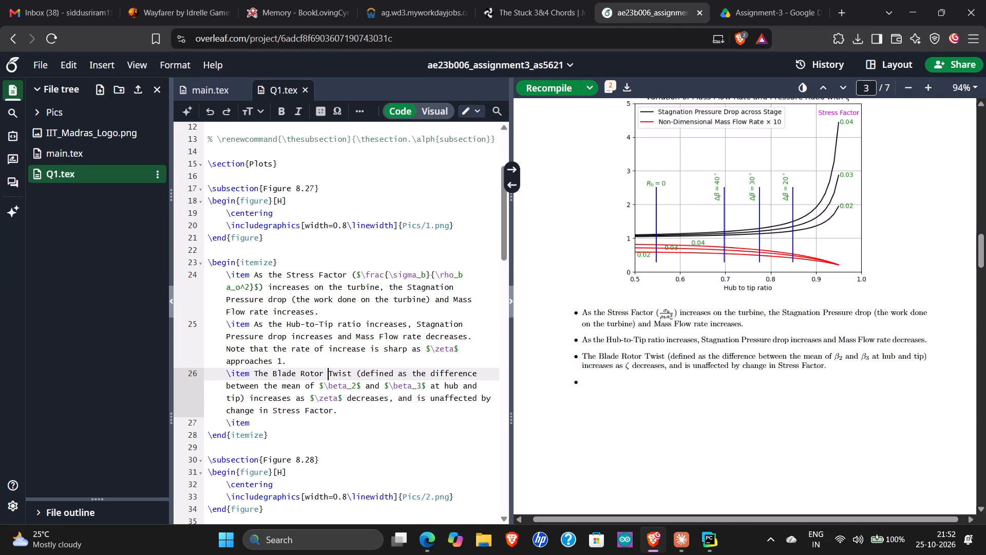
{"action": "left_click", "coordinate": [330, 363]}
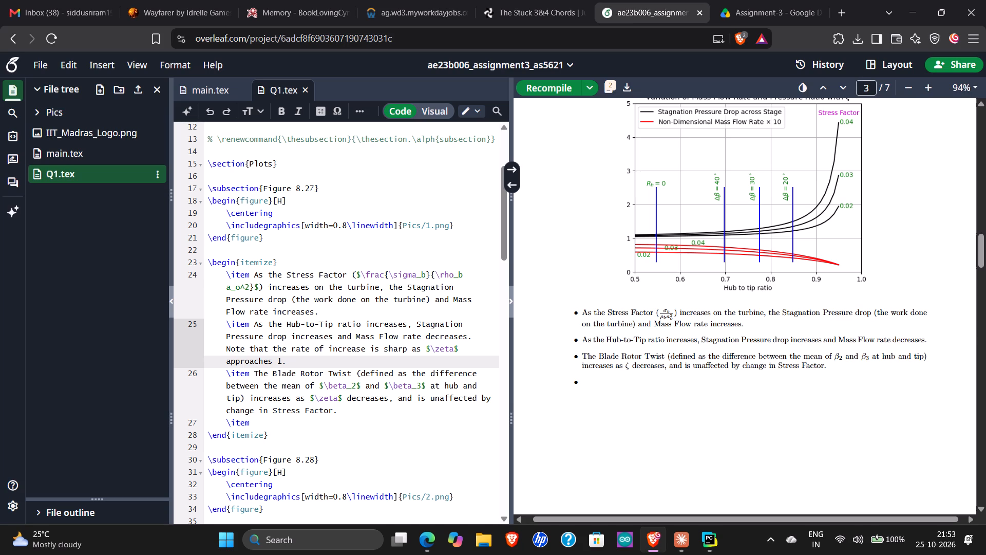
{"action": "left_click_drag", "start_coordinate": [597, 310], "coordinate": [713, 366]}
{"action": "left_click", "coordinate": [688, 407]}
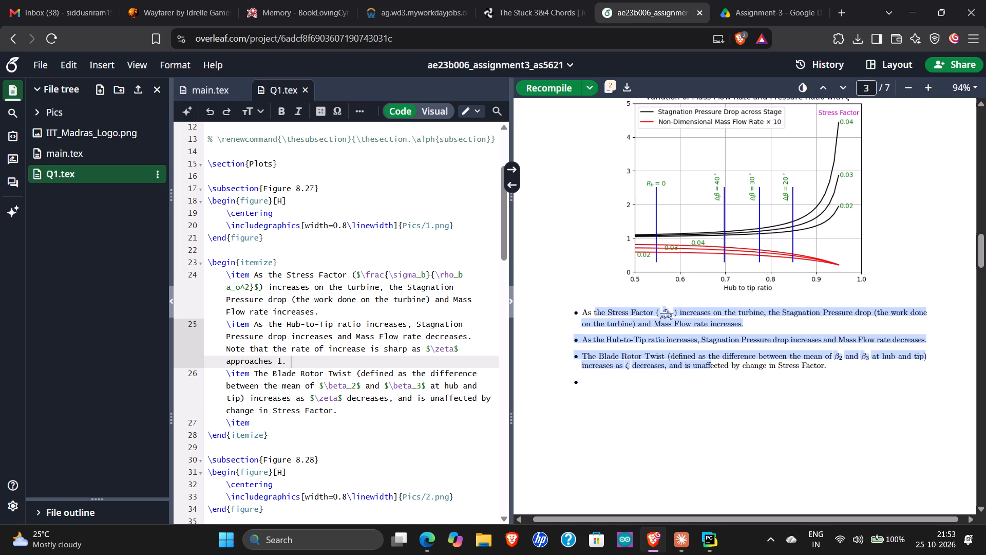
{"action": "scroll", "coordinate": [847, 326], "scroll_direction": "up", "scroll_amount": 3}
{"action": "scroll", "coordinate": [847, 326], "scroll_direction": "down", "scroll_amount": 1}
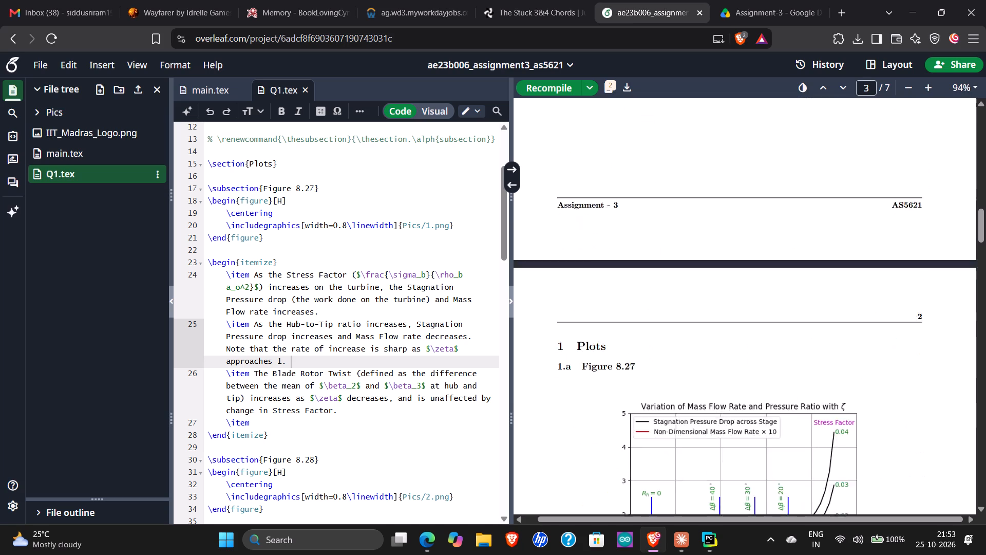
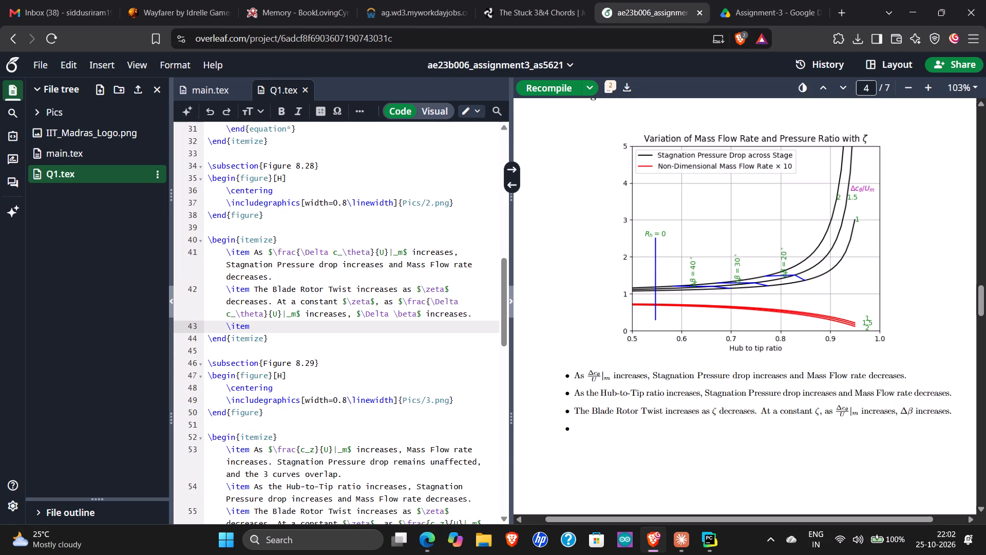
{"action": "scroll", "coordinate": [354, 304], "scroll_direction": "down", "scroll_amount": 1}
{"action": "key", "text": "t"}
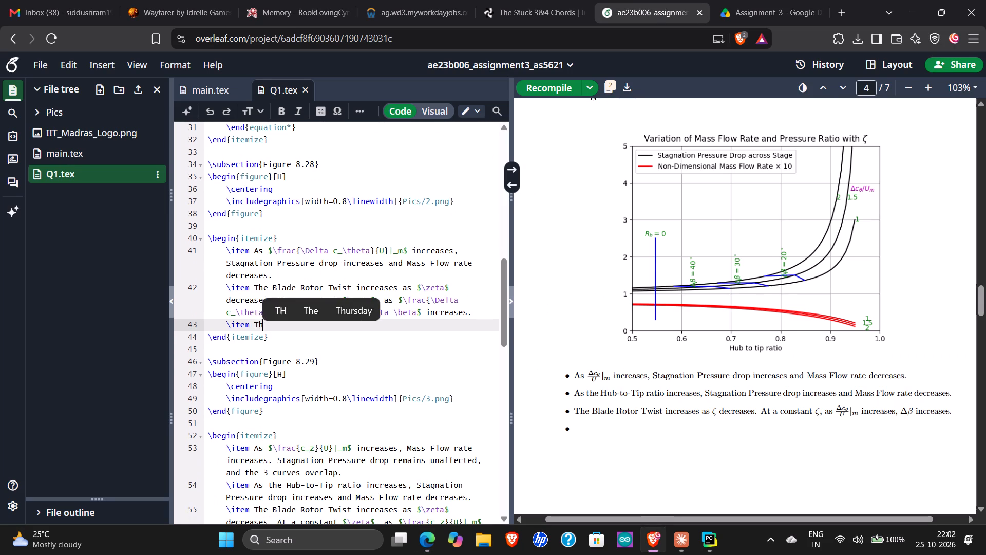
{"action": "key", "text": "BackSpace"}
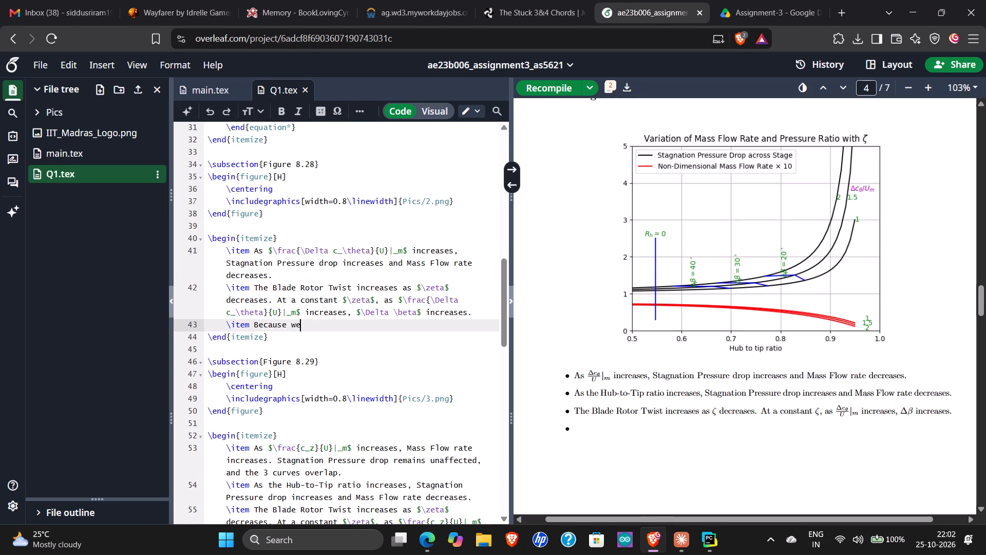
{"action": "key", "text": "BackSpace"}
{"action": "key", "text": "BackSpace"}
{"action": "key", "text": "BackSpace"}
{"action": "key", "text": "BackSpace"}
{"action": "key", "text": "BackSpace"}
{"action": "key", "text": "BackSpace"}
{"action": "key", "text": "BackSpace"}
{"action": "key", "text": "BackSpace"}
{"action": "type", "text": "the turning at mid"}
{"action": "key", "text": "space"}
{"action": "key", "text": "BackSpace"}
{"action": "type", "text": "-radis"}
{"action": "key", "text": "BackSpace"}
{"action": "type", "text": "is"}
{"action": "key", "text": "BackSpace"}
{"action": "key", "text": "BackSpace"}
{"action": "type", "text": "us increases,"}
{"action": "key", "text": "space"}
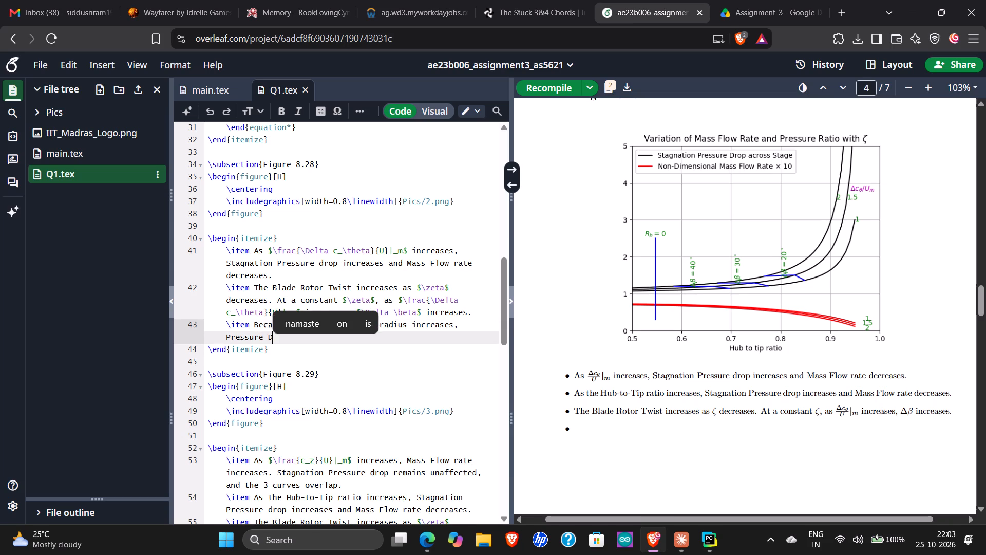
{"action": "key", "text": "BackSpace"}
{"action": "key", "text": "BackSpace"}
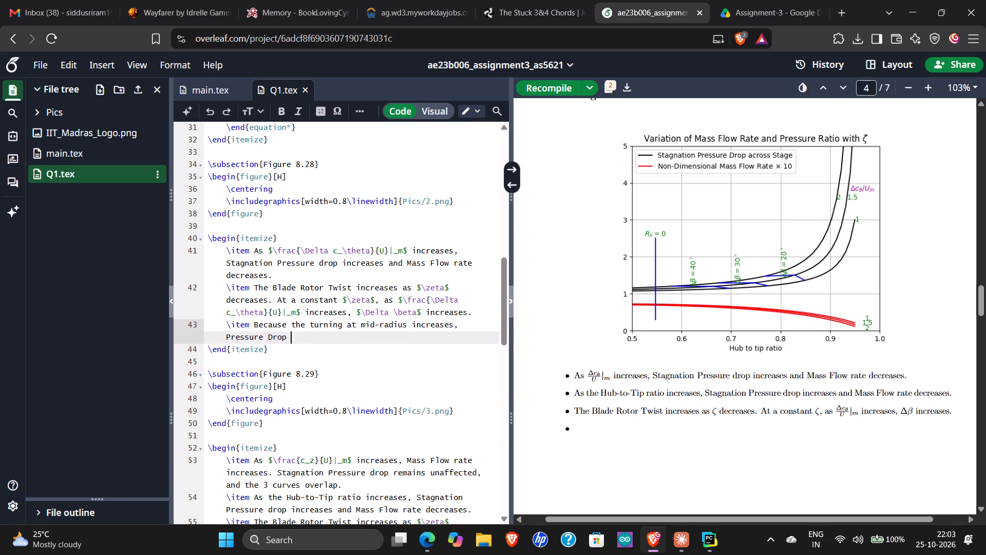
{"action": "type", "text": "increases with increase in $"}
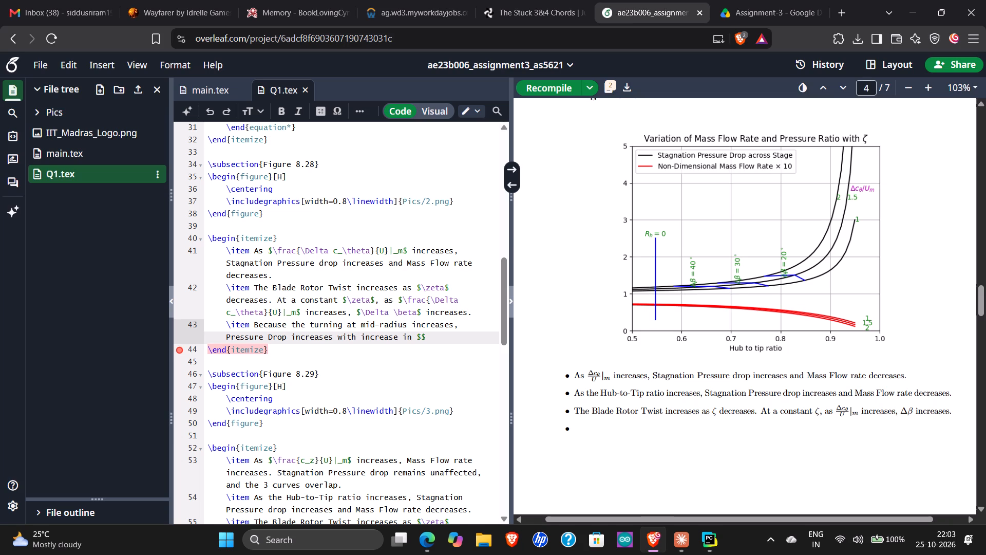
Copy the expression \frac{\Delta c_\theta}{U}|_m from the first Figure 8.28 item into the new sentence's math delimiters.
{"action": "left_click_drag", "start_coordinate": [273, 252], "coordinate": [382, 246]}
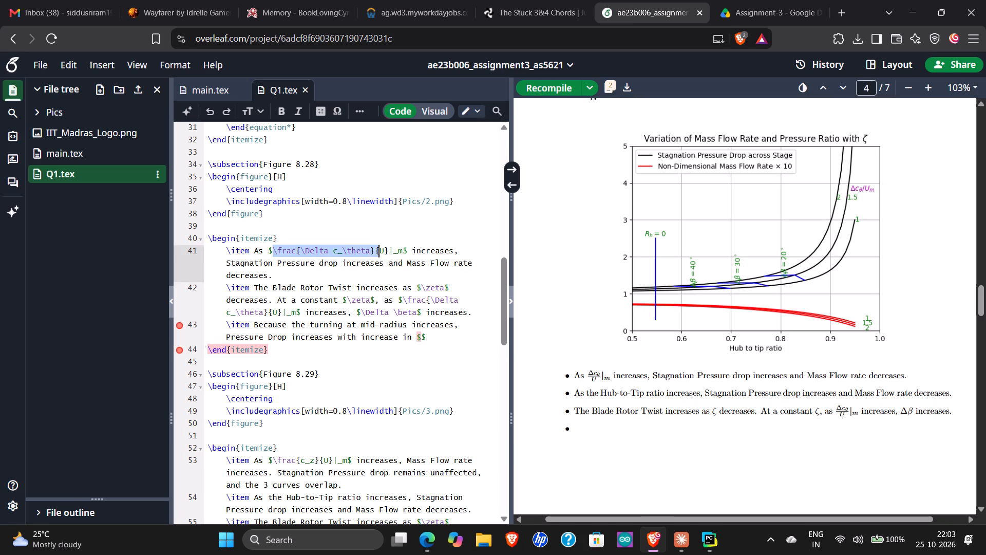
{"action": "left_click_drag", "start_coordinate": [382, 246], "coordinate": [402, 248]}
{"action": "key", "text": "ctrl+c"}
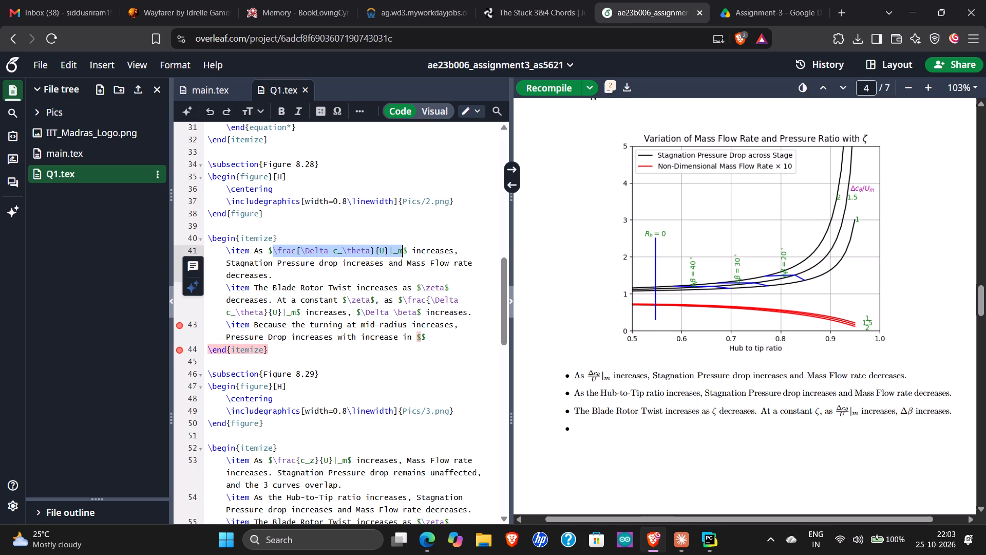
{"action": "left_click", "coordinate": [422, 336]}
{"action": "key", "text": "ctrl+v"}
End the sentence and continue the item with "However, the axial velocity, and area remain constant at a particular $\zeta$,".
{"action": "left_click", "coordinate": [407, 350]}
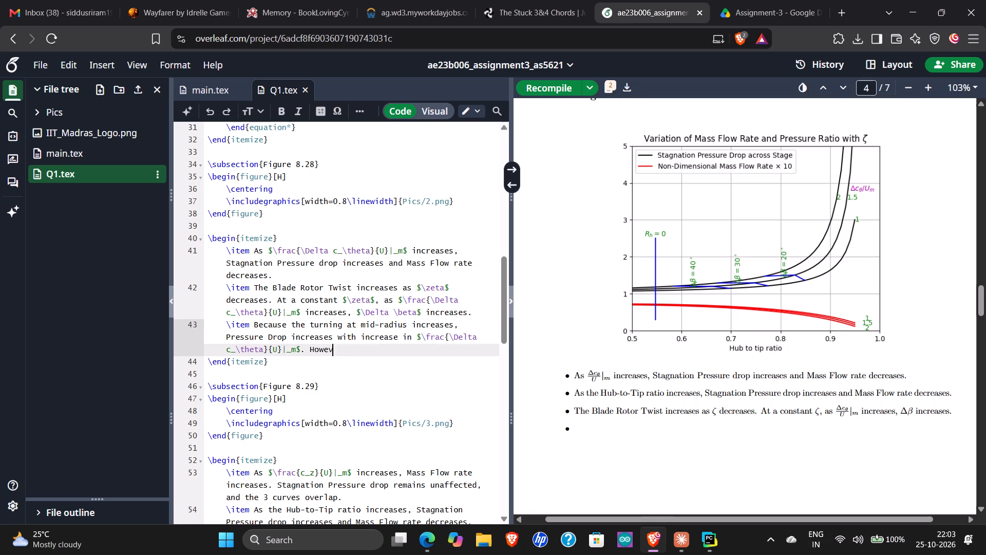
{"action": "type", "text": "the axial velocitu"}
{"action": "key", "text": "BackSpace"}
{"action": "type", "text": "y"}
{"action": "key", "text": "space"}
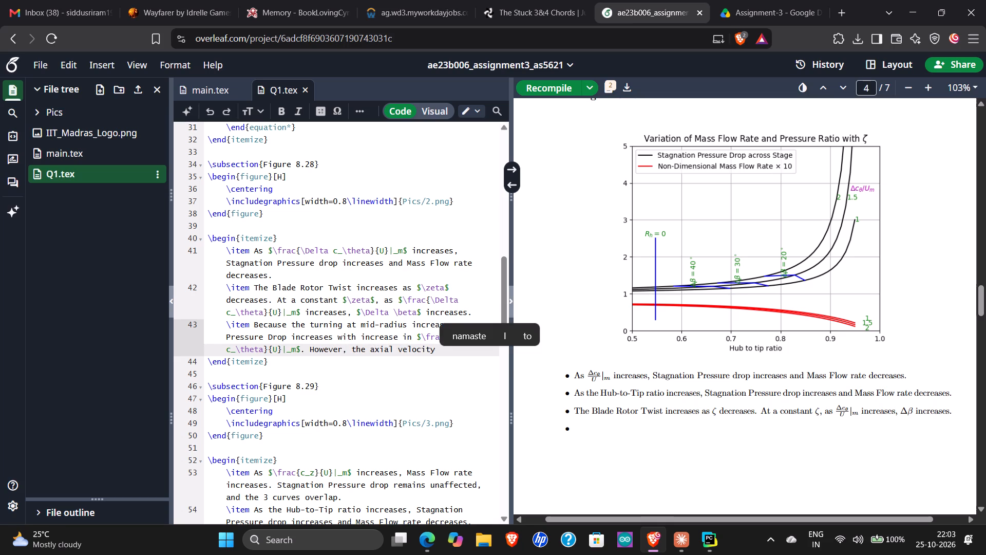
{"action": "type", "text": "at a"}
{"action": "key", "text": "space"}
{"action": "key", "text": "BackSpace"}
{"action": "key", "text": "BackSpace"}
{"action": "key", "text": "BackSpace"}
{"action": "key", "text": "BackSpace"}
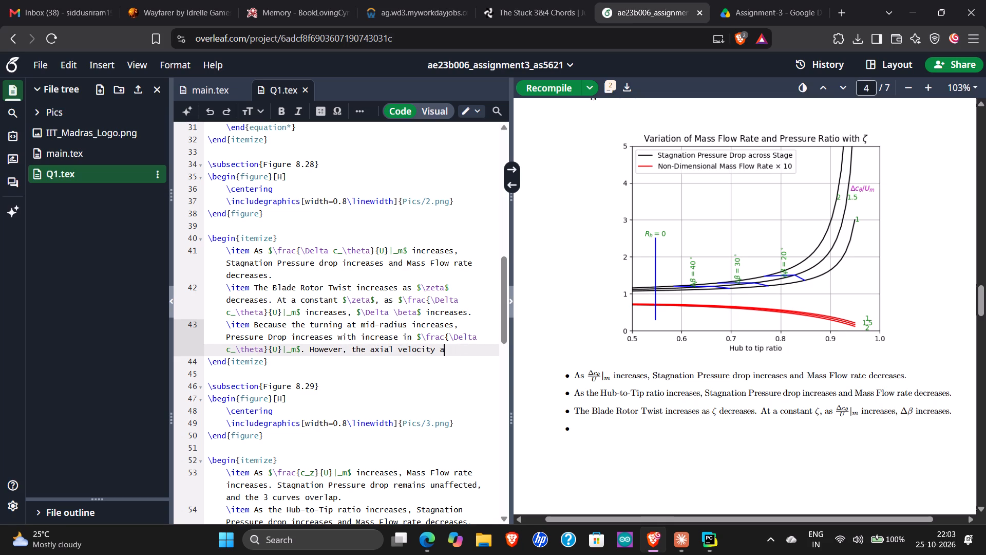
{"action": "type", "text": "nd area"}
{"action": "key", "text": "BackSpace"}
{"action": "key", "text": "BackSpace"}
{"action": "key", "text": "BackSpace"}
{"action": "key", "text": "BackSpace"}
{"action": "key", "text": "BackSpace"}
{"action": "key", "text": "BackSpace"}
{"action": "key", "text": "BackSpace"}
{"action": "key", "text": "BackSpace"}
{"action": "key", "text": "BackSpace"}
{"action": "type", "text": ", area and"}
{"action": "key", "text": "space"}
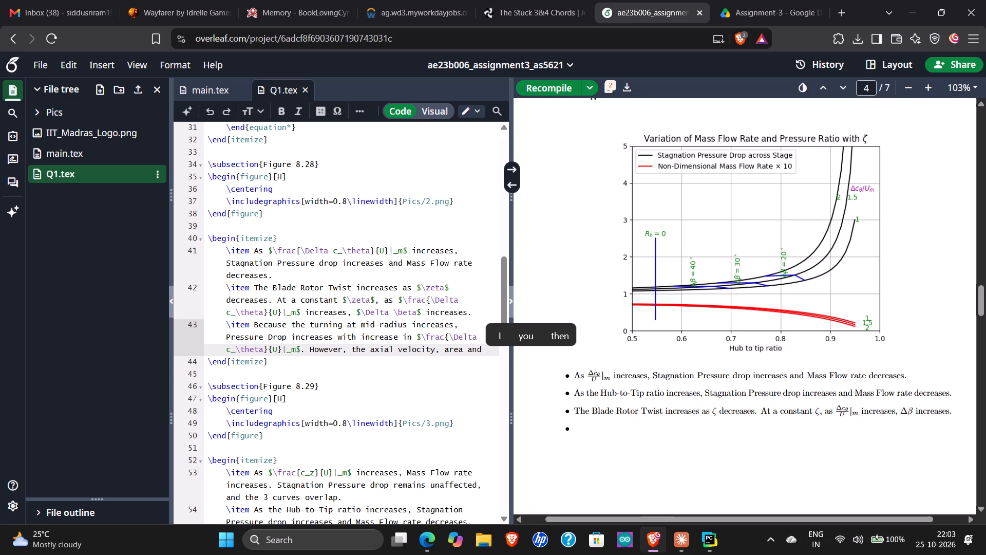
{"action": "key", "text": "BackSpace"}
{"action": "key", "text": "BackSpace"}
{"action": "key", "text": "BackSpace"}
{"action": "key", "text": "BackSpace"}
{"action": "key", "text": "BackSpace"}
{"action": "key", "text": "BackSpace"}
{"action": "key", "text": "BackSpace"}
{"action": "key", "text": "BackSpace"}
{"action": "key", "text": "BackSpace"}
{"action": "type", "text": "and area remain constant at a particular"}
{"action": "key", "text": "space"}
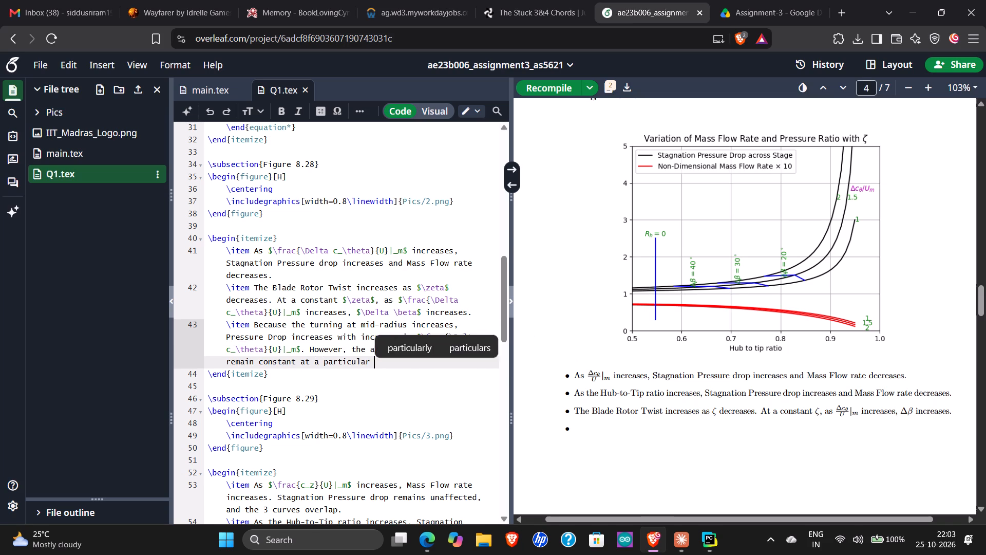
{"action": "type", "text": "$"}
{"action": "key", "text": "BackSpace"}
{"action": "type", "text": "$\\zera"}
{"action": "key", "text": "Right"}
{"action": "key", "text": "BackSpace"}
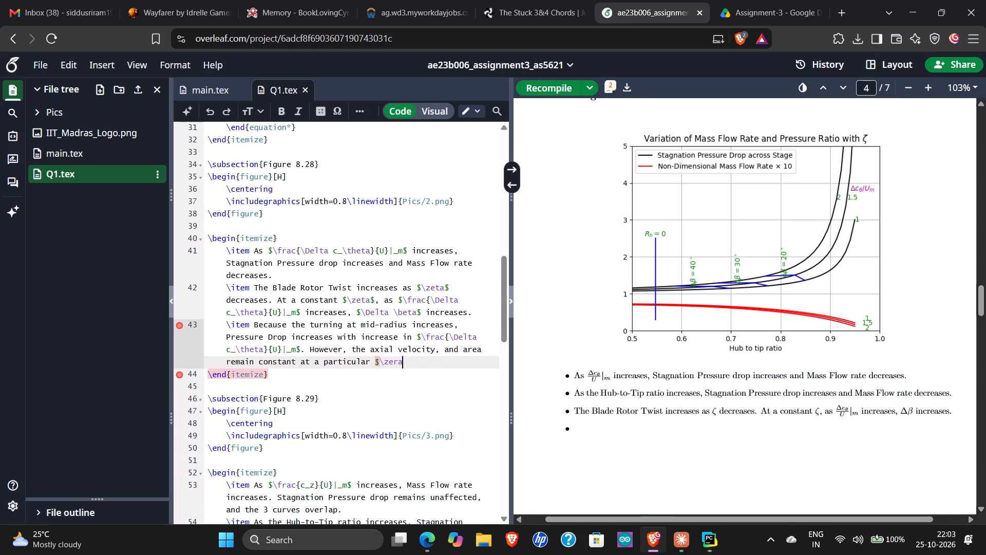
{"action": "key", "text": "BackSpace"}
{"action": "key", "text": "BackSpace"}
{"action": "type", "text": "ta$, and so"}
Complete the item with "leading to a minimal change in the Mass Flow Rate.".
{"action": "key", "text": "space"}
{"action": "key", "text": "BackSpace"}
{"action": "type", "text": ", the mass f"}
{"action": "key", "text": "BackSpace"}
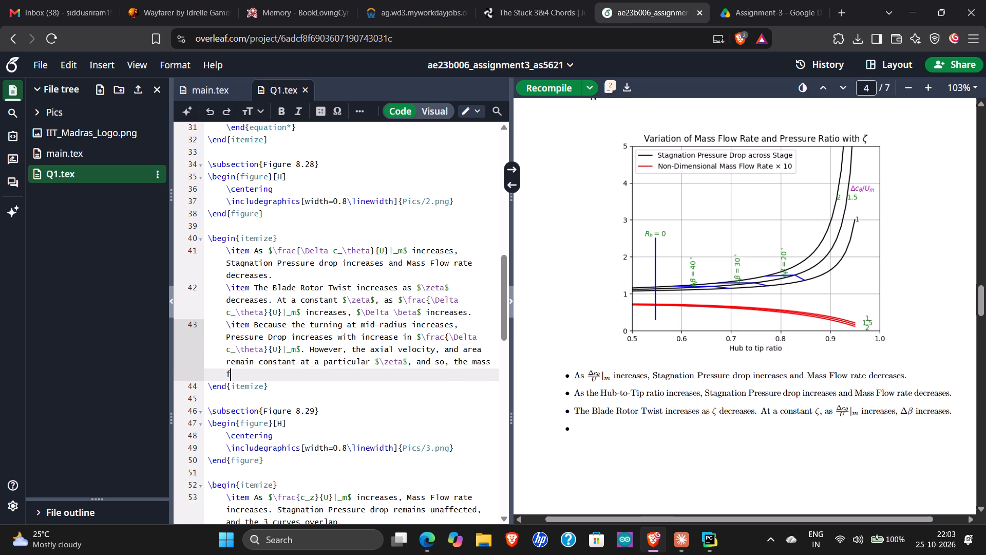
{"action": "type", "text": "flow"}
{"action": "key", "text": "BackSpace"}
{"action": "key", "text": "BackSpace"}
{"action": "key", "text": "BackSpace"}
{"action": "key", "text": "BackSpace"}
{"action": "key", "text": "BackSpace"}
{"action": "key", "text": "BackSpace"}
{"action": "key", "text": "BackSpace"}
{"action": "key", "text": "BackSpace"}
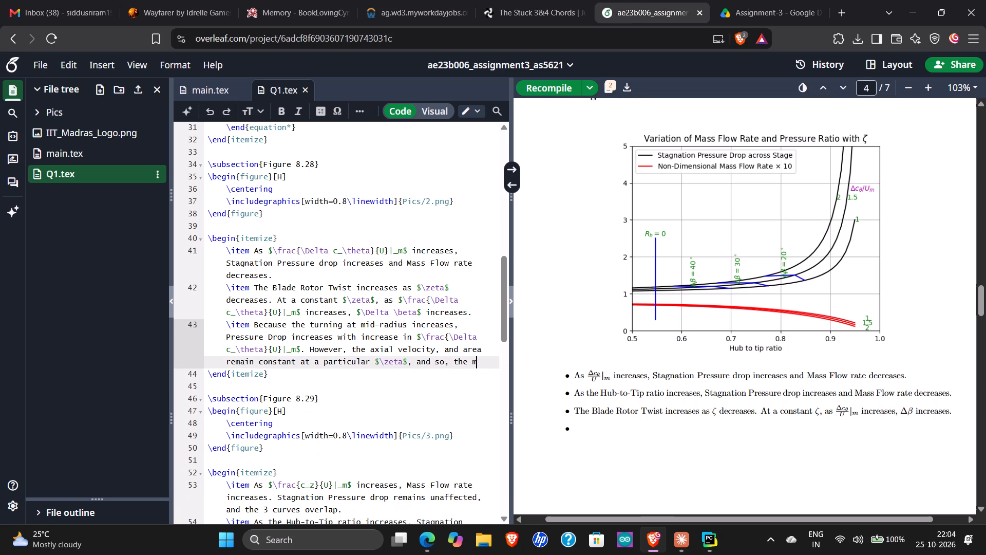
{"action": "key", "text": "BackSpace"}
{"action": "key", "text": "BackSpace"}
{"action": "key", "text": "BackSpace"}
{"action": "key", "text": "BackSpace"}
{"action": "key", "text": "BackSpace"}
{"action": "key", "text": "BackSpace"}
{"action": "key", "text": "BackSpace"}
{"action": "key", "text": "BackSpace"}
{"action": "key", "text": "BackSpace"}
{"action": "key", "text": "BackSpace"}
{"action": "key", "text": "BackSpace"}
{"action": "key", "text": "BackSpace"}
{"action": "key", "text": "BackSpace"}
{"action": "type", "text": "leading to a m"}
{"action": "key", "text": "BackSpace"}
{"action": "type", "text": "minimal"}
{"action": "key", "text": "space"}
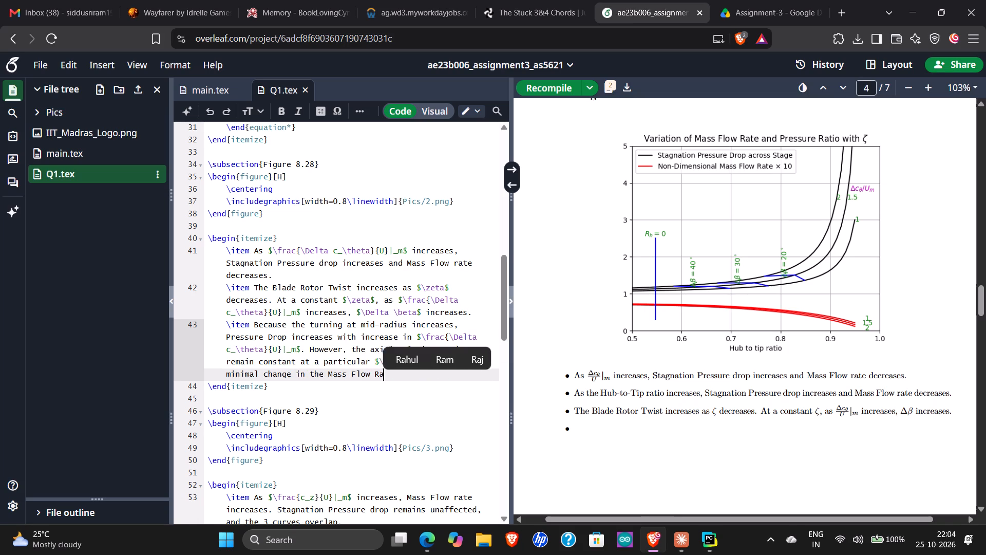
{"action": "scroll", "coordinate": [407, 350], "scroll_direction": "down", "scroll_amount": 2}
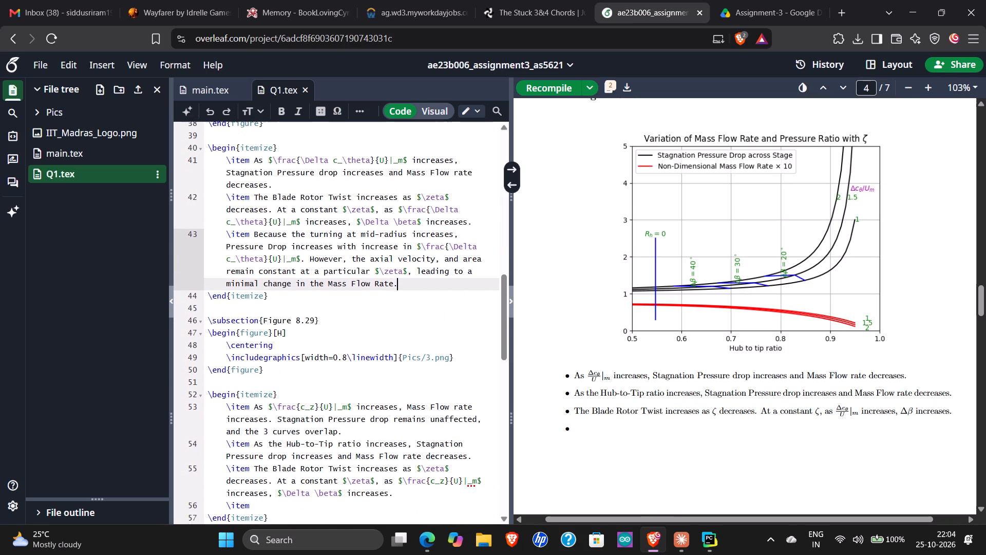
{"action": "scroll", "coordinate": [407, 350], "scroll_direction": "down", "scroll_amount": 1}
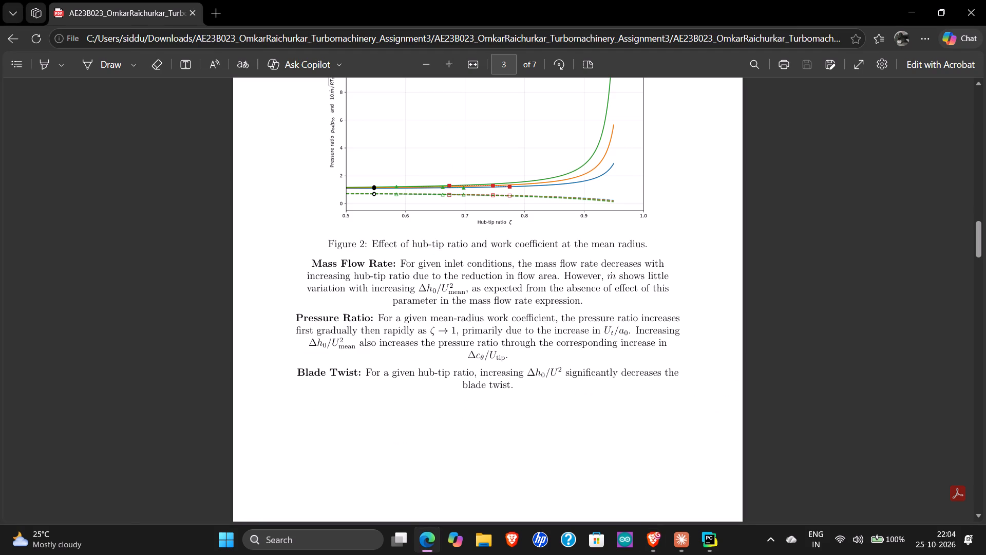
{"action": "scroll", "coordinate": [407, 350], "scroll_direction": "down", "scroll_amount": 2}
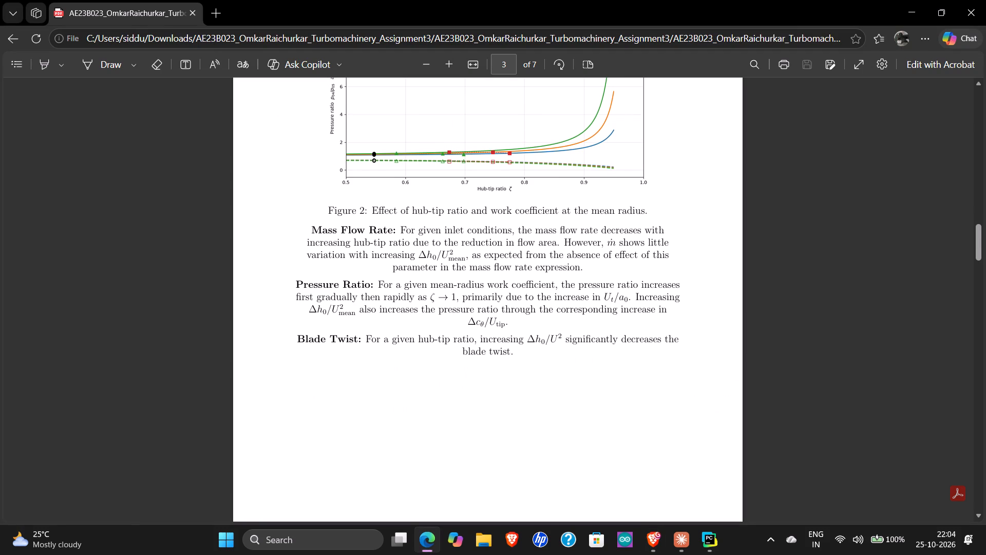
{"action": "scroll", "coordinate": [407, 350], "scroll_direction": "down", "scroll_amount": 3}
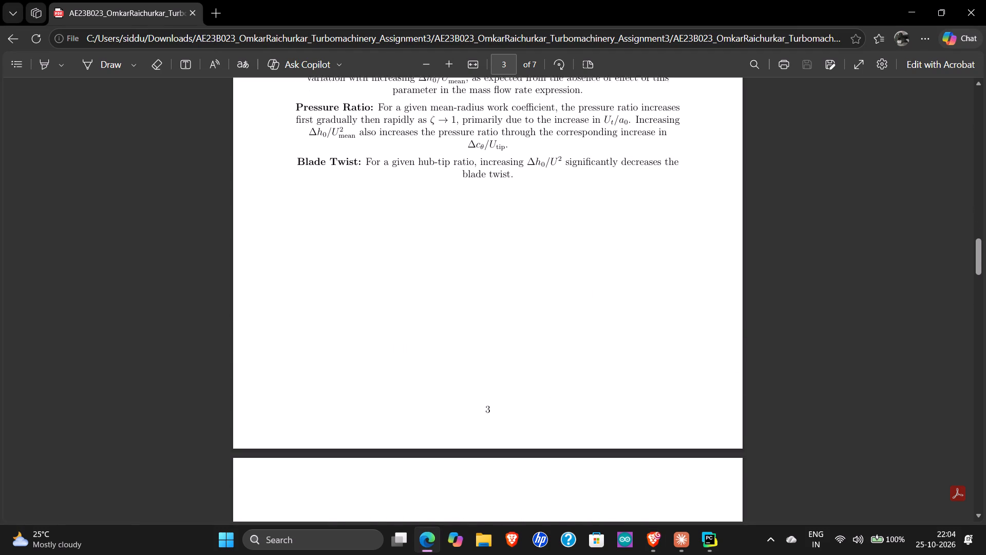
{"action": "scroll", "coordinate": [407, 350], "scroll_direction": "down", "scroll_amount": 4}
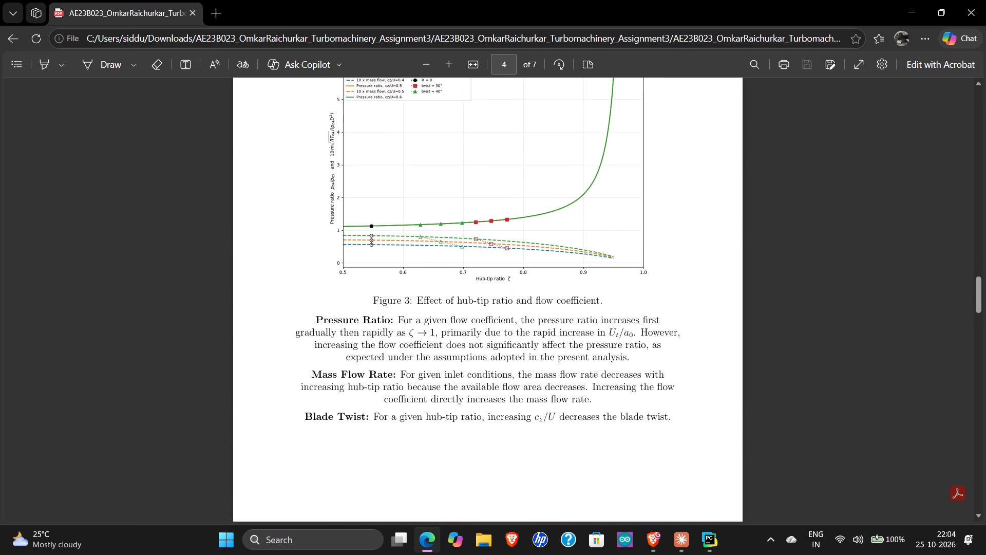
{"action": "scroll", "coordinate": [407, 350], "scroll_direction": "down", "scroll_amount": 2}
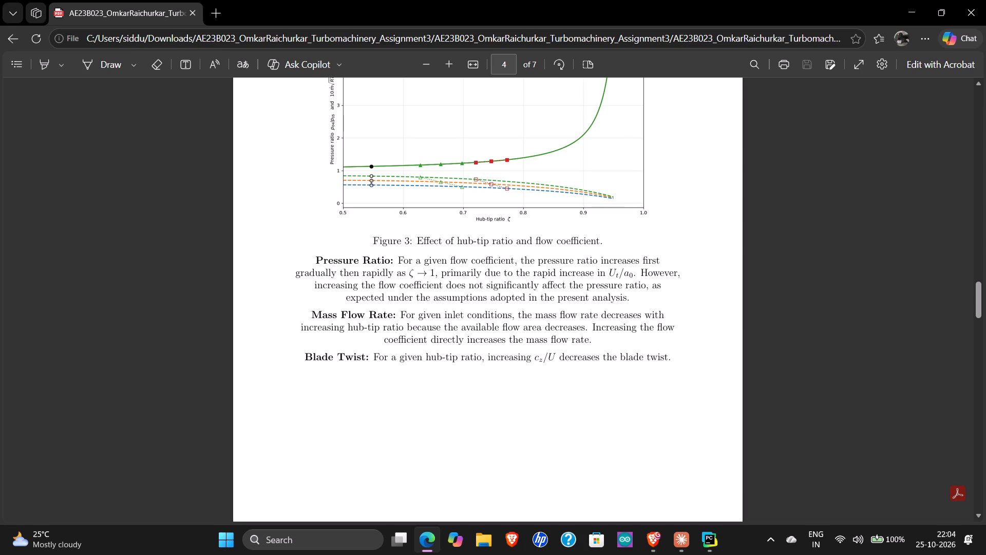
{"action": "left_click_drag", "start_coordinate": [418, 257], "coordinate": [504, 283]}
{"action": "left_click", "coordinate": [504, 283]}
{"action": "left_click_drag", "start_coordinate": [504, 283], "coordinate": [462, 261]}
{"action": "left_click_drag", "start_coordinate": [462, 261], "coordinate": [492, 295]}
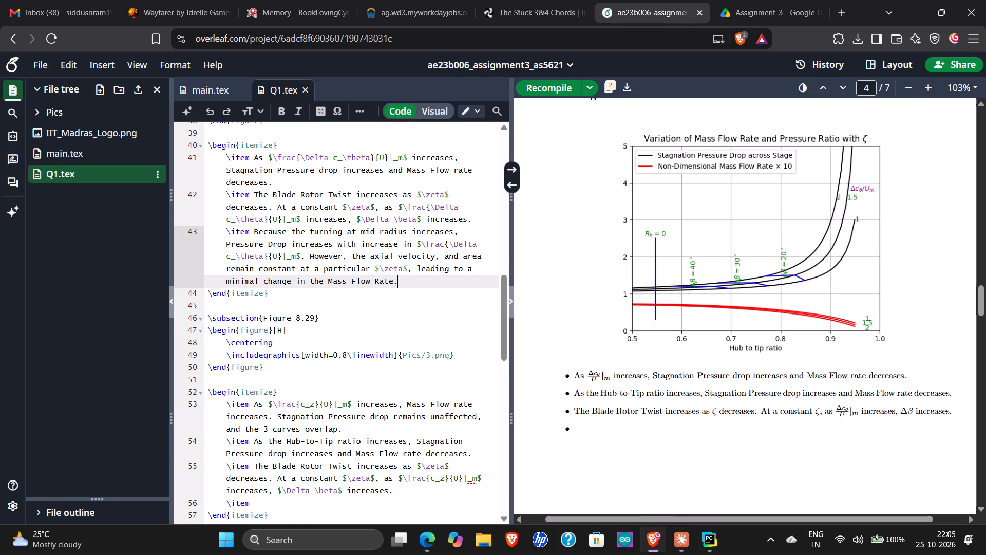
{"action": "scroll", "coordinate": [410, 263], "scroll_direction": "down", "scroll_amount": 2}
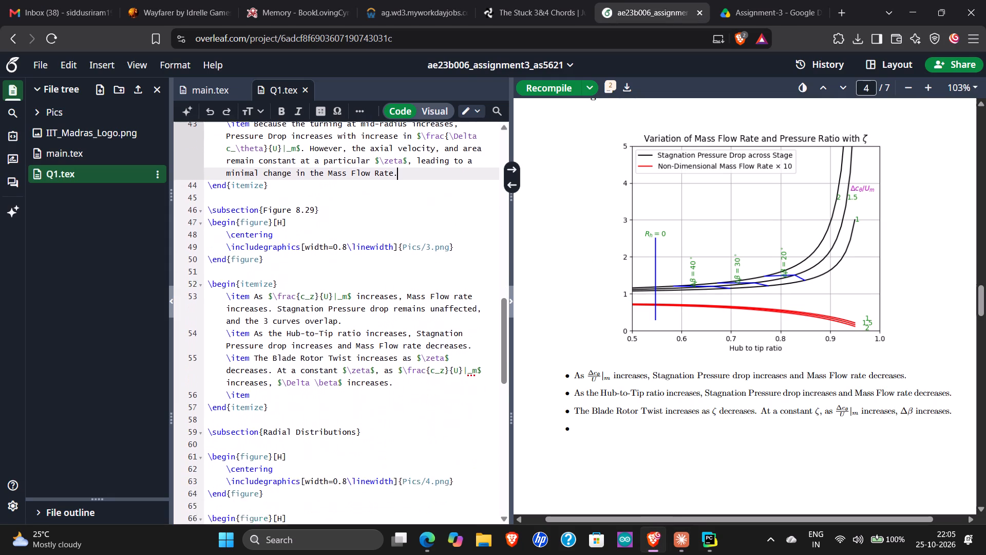
{"action": "scroll", "coordinate": [410, 263], "scroll_direction": "down", "scroll_amount": 1}
{"action": "scroll", "coordinate": [389, 274], "scroll_direction": "up", "scroll_amount": 1}
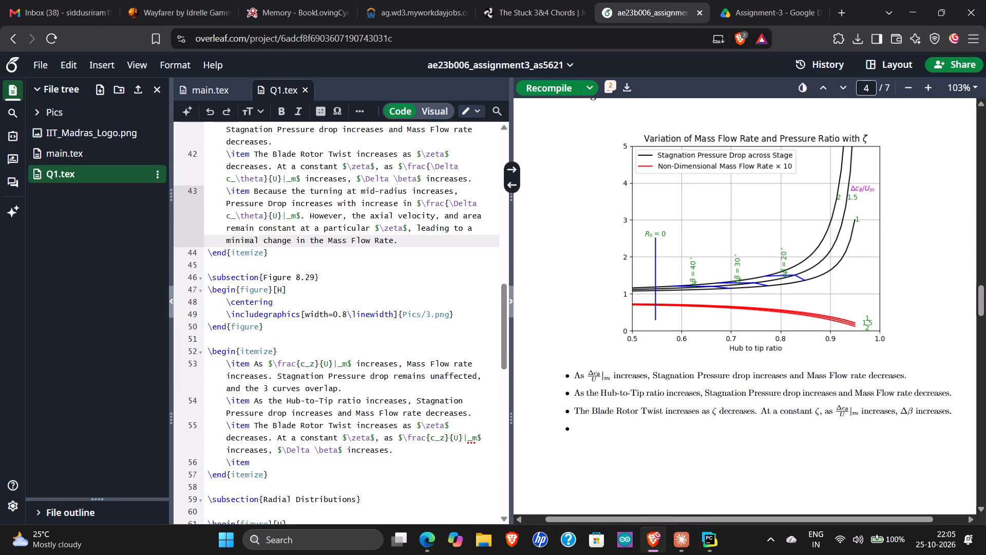
{"action": "scroll", "coordinate": [389, 274], "scroll_direction": "up", "scroll_amount": 1}
{"action": "left_click", "coordinate": [365, 322]}
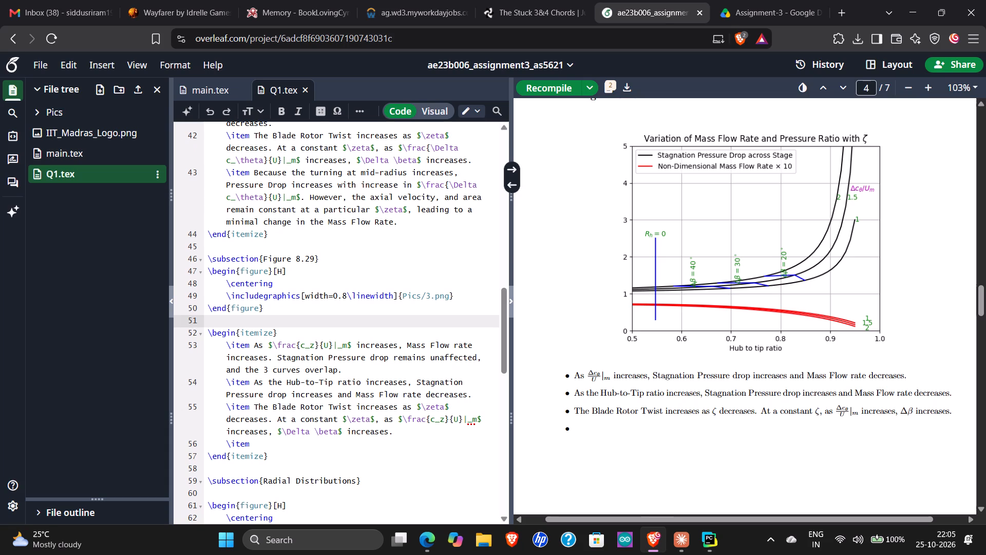
{"action": "left_click_drag", "start_coordinate": [472, 395], "coordinate": [449, 372]}
{"action": "key", "text": "BackSpace"}
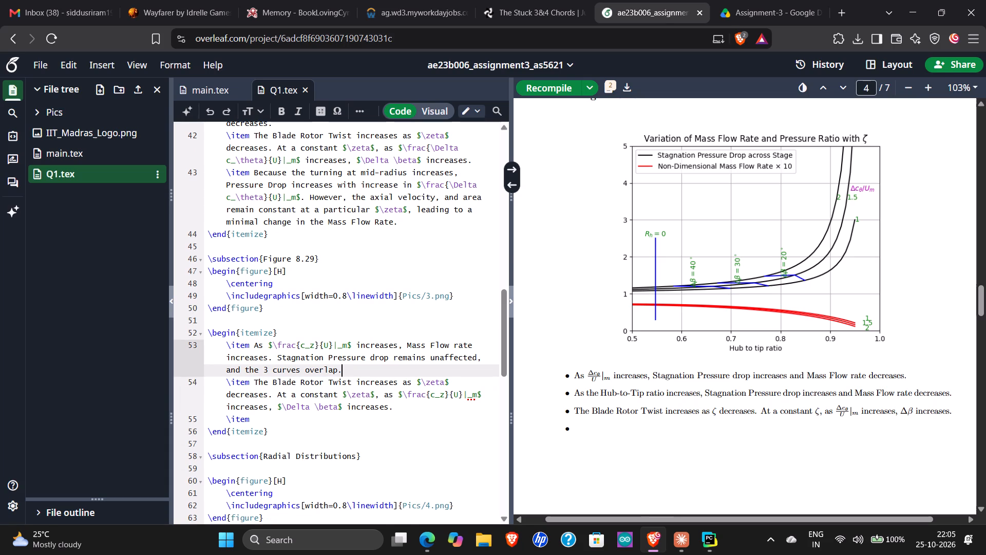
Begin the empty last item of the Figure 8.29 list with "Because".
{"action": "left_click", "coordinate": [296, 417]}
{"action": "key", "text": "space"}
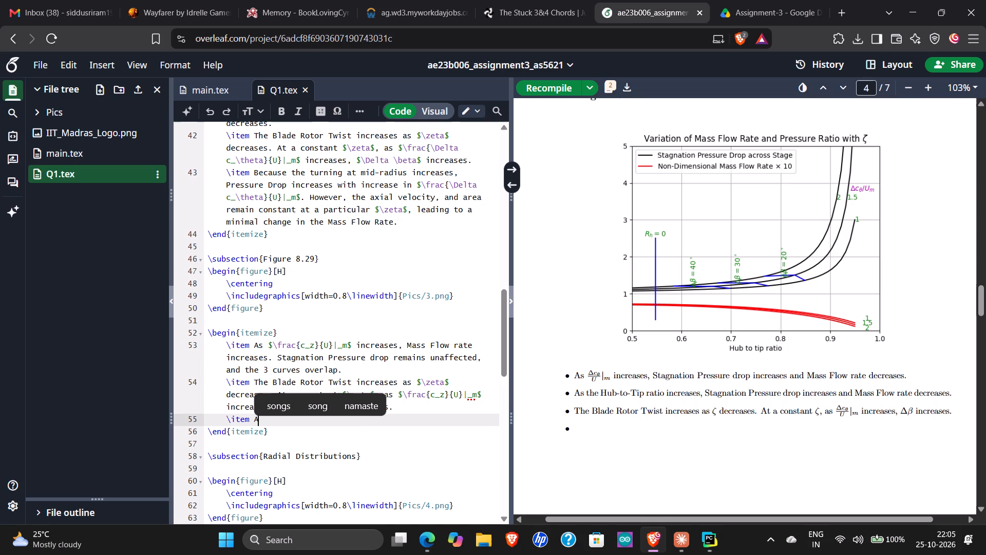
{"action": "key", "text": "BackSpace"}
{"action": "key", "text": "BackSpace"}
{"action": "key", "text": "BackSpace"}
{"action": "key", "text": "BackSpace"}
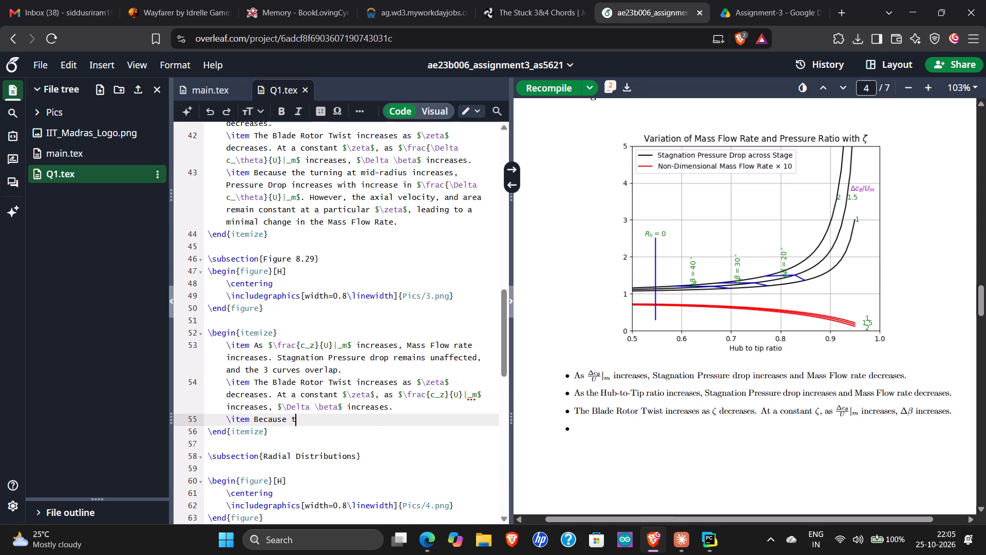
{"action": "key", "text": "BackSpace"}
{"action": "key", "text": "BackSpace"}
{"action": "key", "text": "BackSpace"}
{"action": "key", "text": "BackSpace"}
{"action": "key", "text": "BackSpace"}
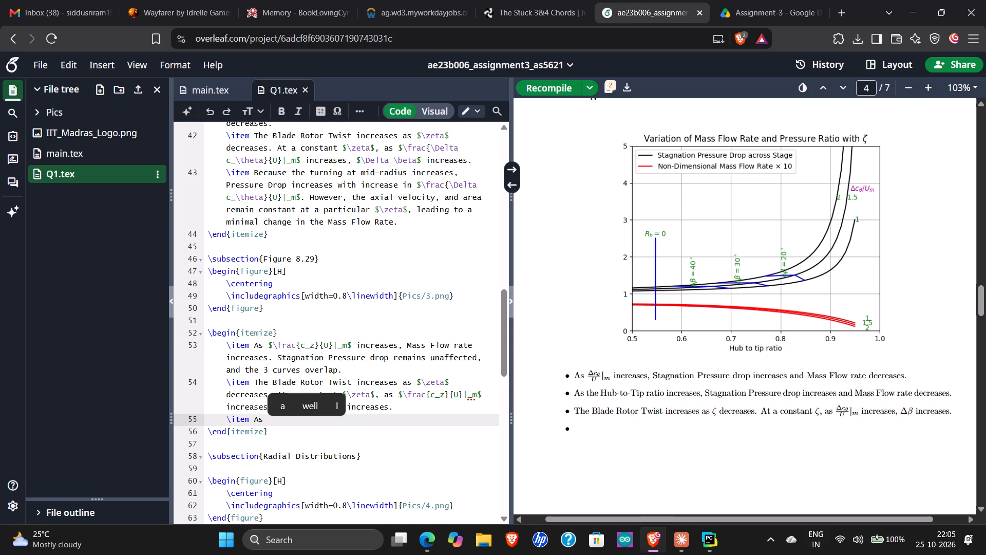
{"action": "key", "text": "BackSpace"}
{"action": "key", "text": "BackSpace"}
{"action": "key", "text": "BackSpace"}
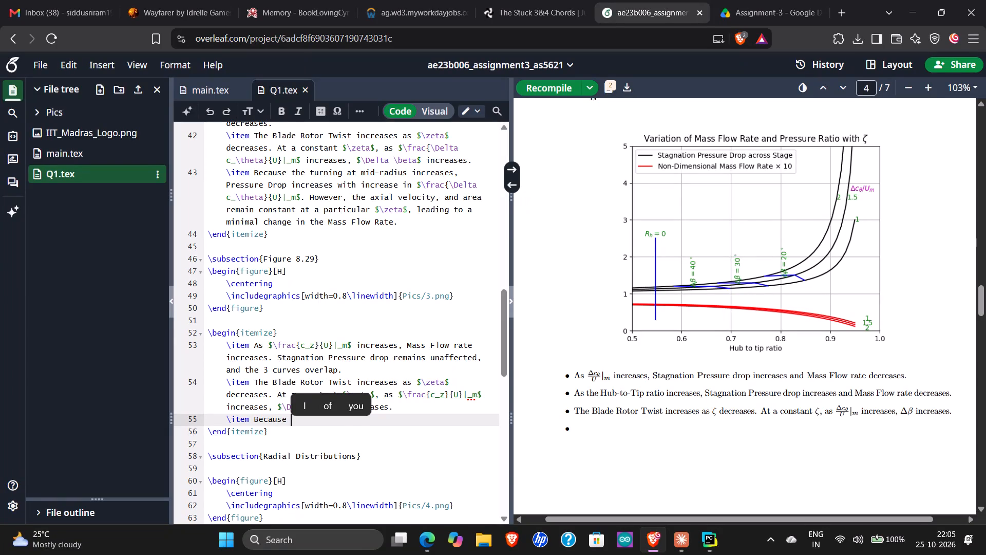
Continue the item with "an increase in $\frac{c_z}{U}|_m$ indicates an increase", copying the expression from the first Figure 8.29 item.
{"action": "left_click_drag", "start_coordinate": [269, 345], "coordinate": [353, 346]}
{"action": "key", "text": "ctrl+c"}
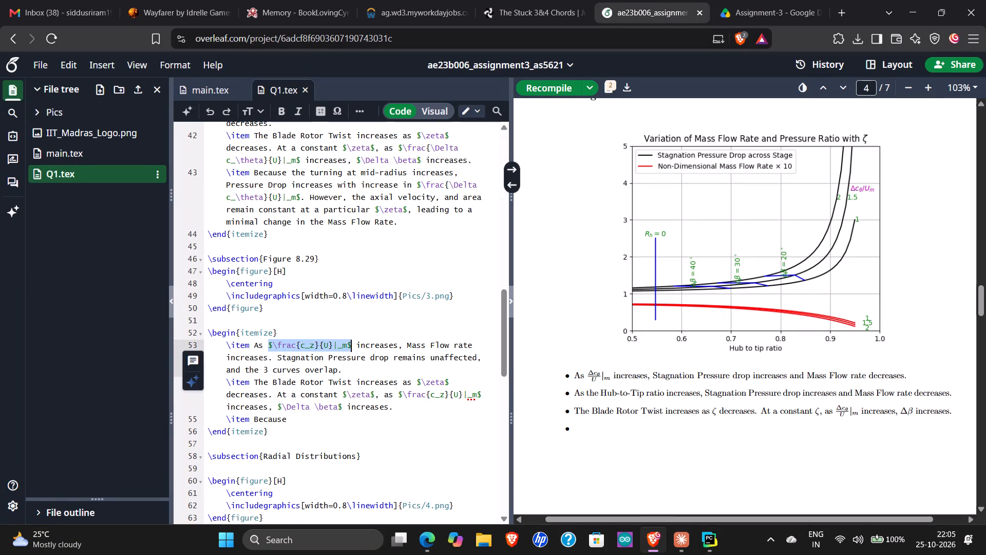
{"action": "left_click", "coordinate": [301, 418]}
{"action": "type", "text": "an increase in"}
{"action": "key", "text": "space"}
{"action": "key", "text": "ctrl+v"}
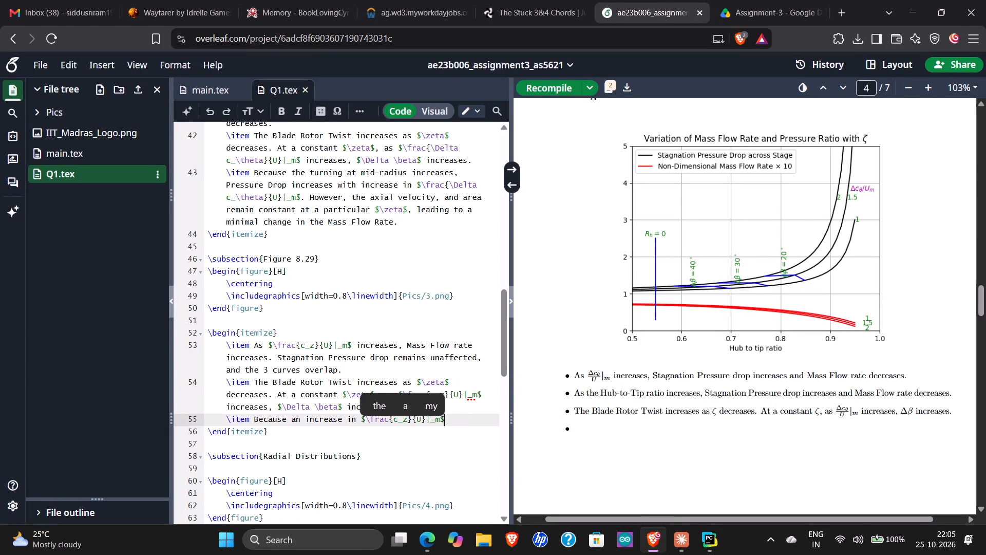
{"action": "key", "text": "space"}
{"action": "type", "text": "inc"}
{"action": "key", "text": "BackSpace"}
{"action": "type", "text": "dicates an increase"}
{"action": "key", "text": "space"}
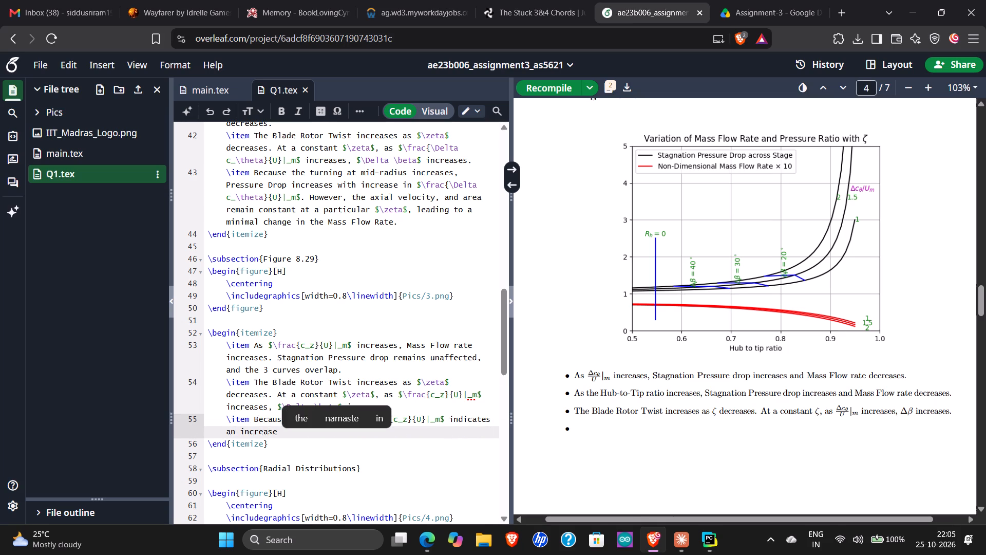
Replace the item's opening words "Because an" with "An".
{"action": "left_click", "coordinate": [273, 421]}
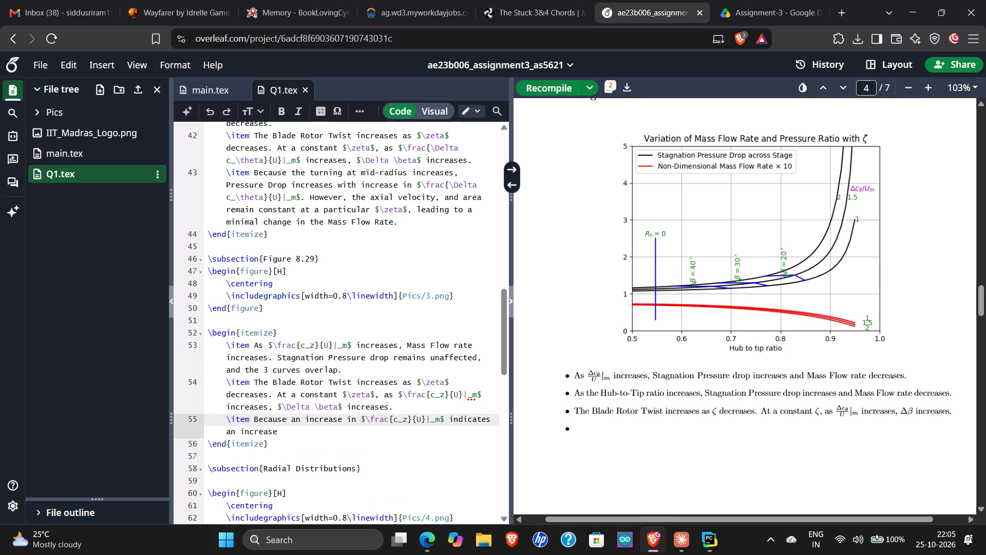
{"action": "left_click_drag", "start_coordinate": [297, 421], "coordinate": [256, 422]}
{"action": "key", "text": "shift+a"}
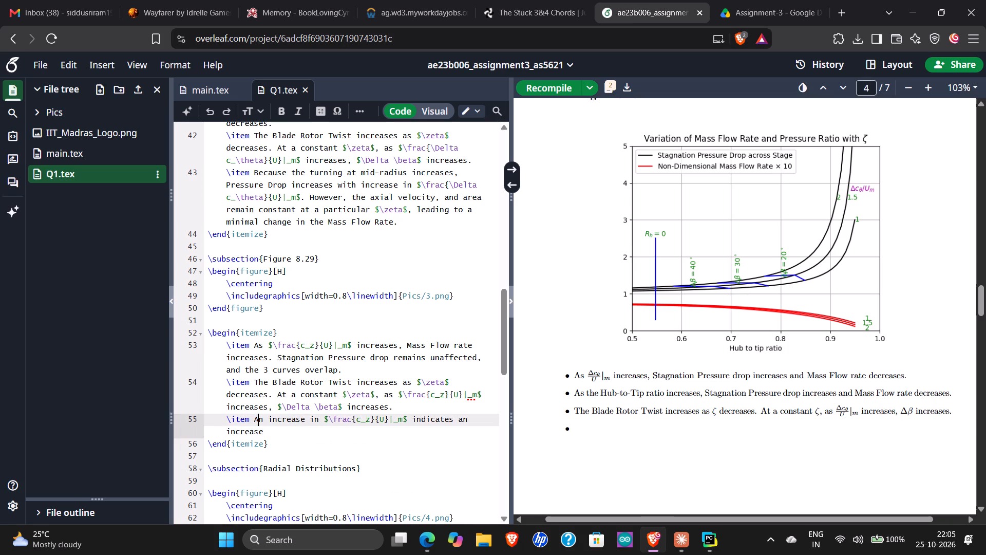
Continue the end of the item with "in the flow's axial velocity,".
{"action": "left_click", "coordinate": [268, 426]}
{"action": "left_click", "coordinate": [268, 430]}
{"action": "type", "text": "in the flow's ac"}
{"action": "key", "text": "BackSpace"}
{"action": "type", "text": "xial"}
{"action": "key", "text": "space"}
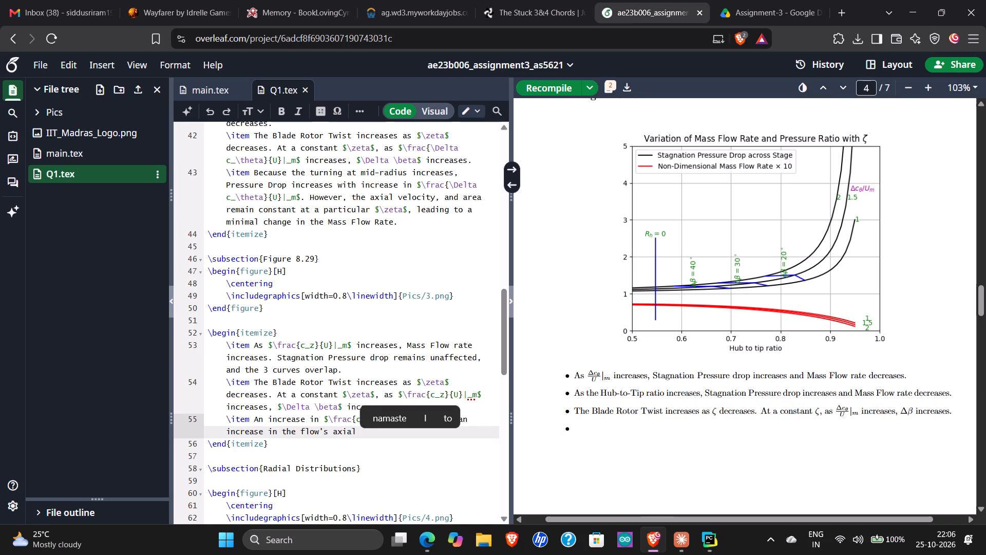
{"action": "type", "text": "veloct"}
{"action": "key", "text": "BackSpace"}
{"action": "type", "text": "ity,"}
{"action": "key", "text": "space"}
Complete the sentence with "to which the Mass Flow rate is directly proportional, and so it increases.".
{"action": "type", "text": "which i"}
{"action": "key", "text": "BackSpace"}
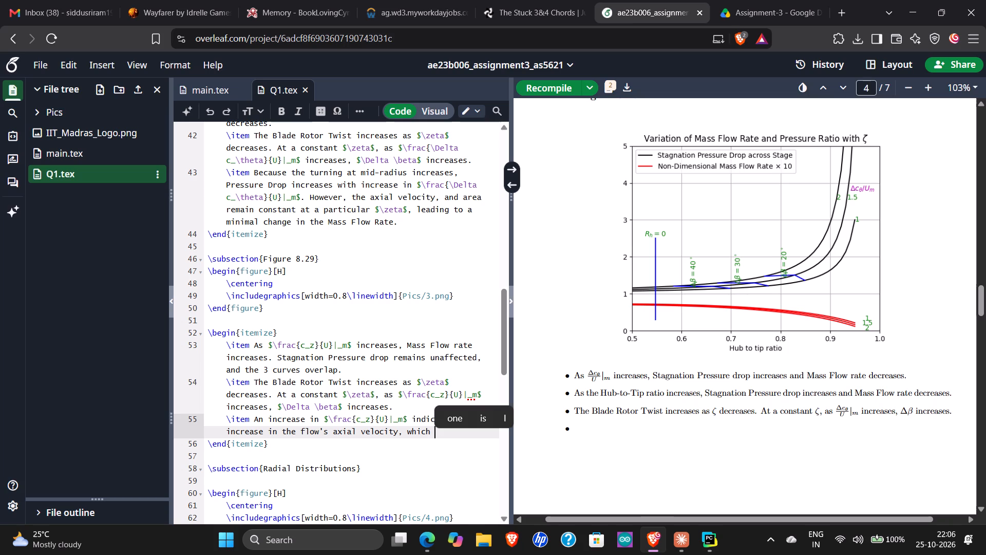
{"action": "key", "text": "i"}
{"action": "key", "text": "BackSpace"}
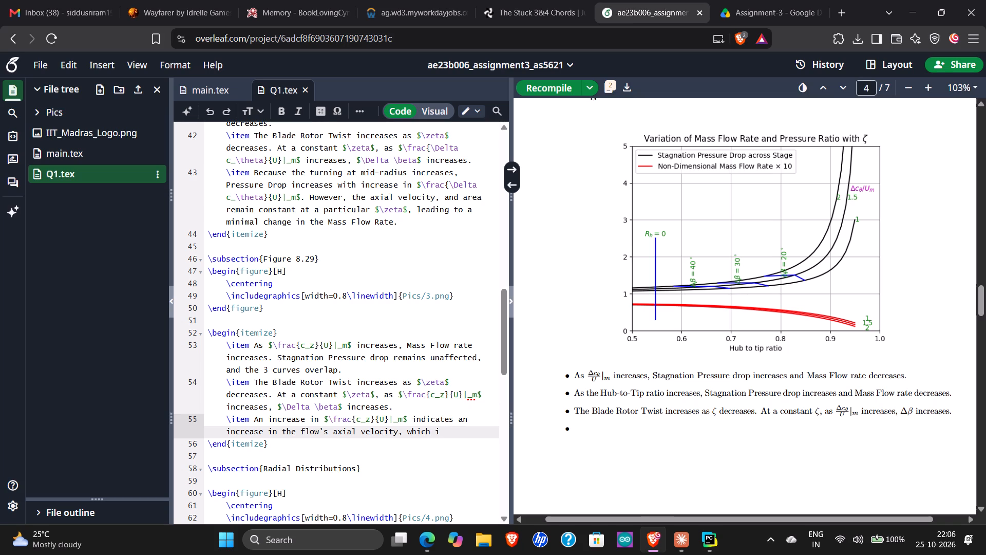
{"action": "key", "text": "BackSpace"}
{"action": "key", "text": "BackSpace"}
{"action": "key", "text": "BackSpace"}
{"action": "key", "text": "BackSpace"}
{"action": "key", "text": "BackSpace"}
{"action": "key", "text": "BackSpace"}
{"action": "type", "text": "to which the"}
{"action": "key", "text": "space"}
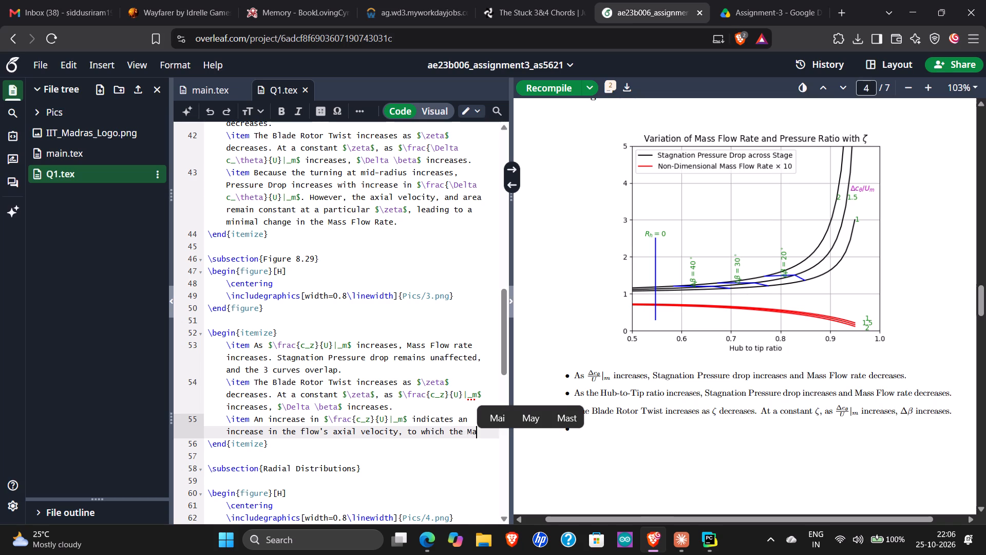
{"action": "key", "text": "BackSpace"}
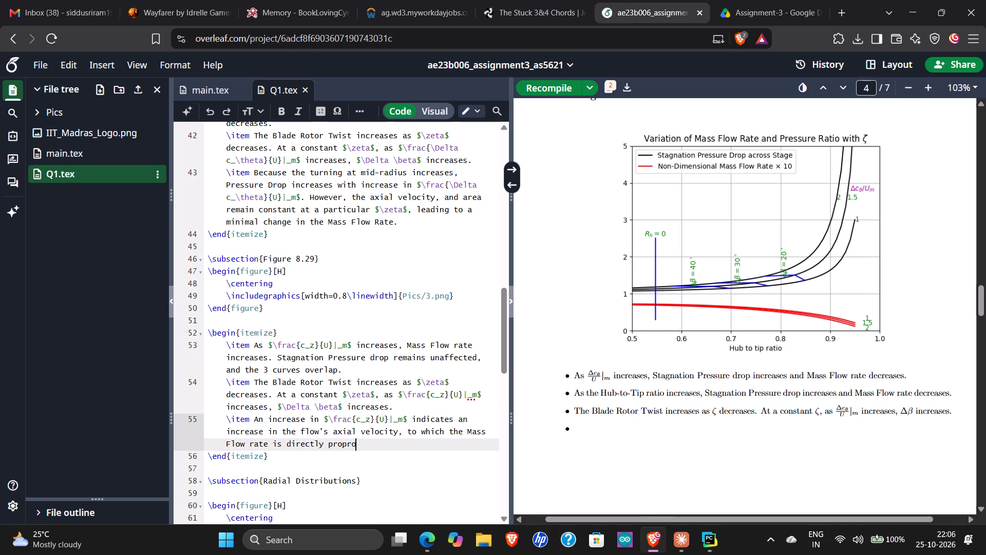
{"action": "key", "text": "BackSpace"}
{"action": "key", "text": "BackSpace"}
{"action": "type", "text": "ortional, and so"}
{"action": "key", "text": "space"}
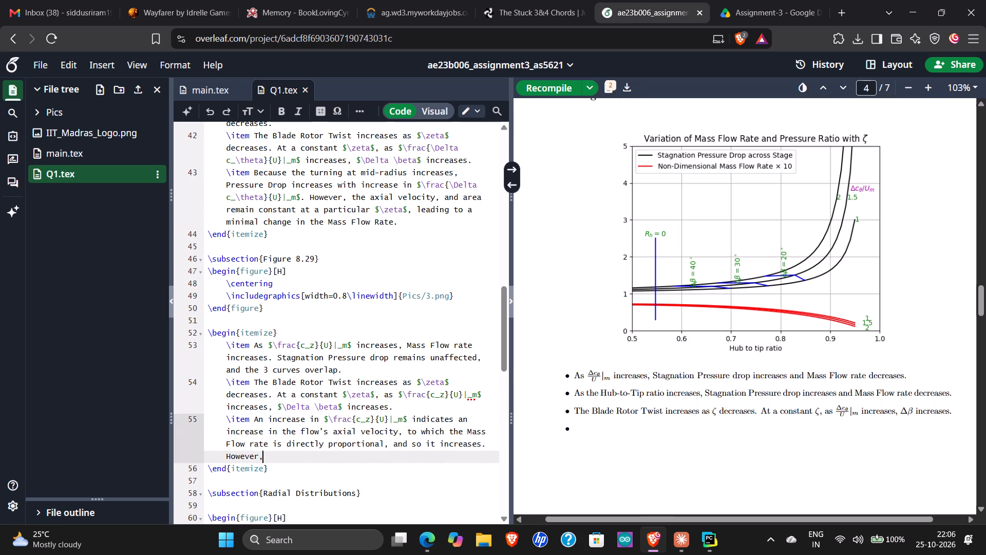
Continue the last Figure 8.29 item after "However," with "the axial velocity takes no part in loading".
{"action": "key", "text": "space"}
{"action": "type", "text": "the axial velocity is"}
{"action": "key", "text": "BackSpace"}
{"action": "key", "text": "BackSpace"}
{"action": "type", "text": "takes"}
{"action": "key", "text": "space"}
{"action": "key", "text": "BackSpace"}
{"action": "key", "text": "BackSpace"}
{"action": "key", "text": "BackSpace"}
{"action": "key", "text": "BackSpace"}
{"action": "key", "text": "BackSpace"}
{"action": "key", "text": "BackSpace"}
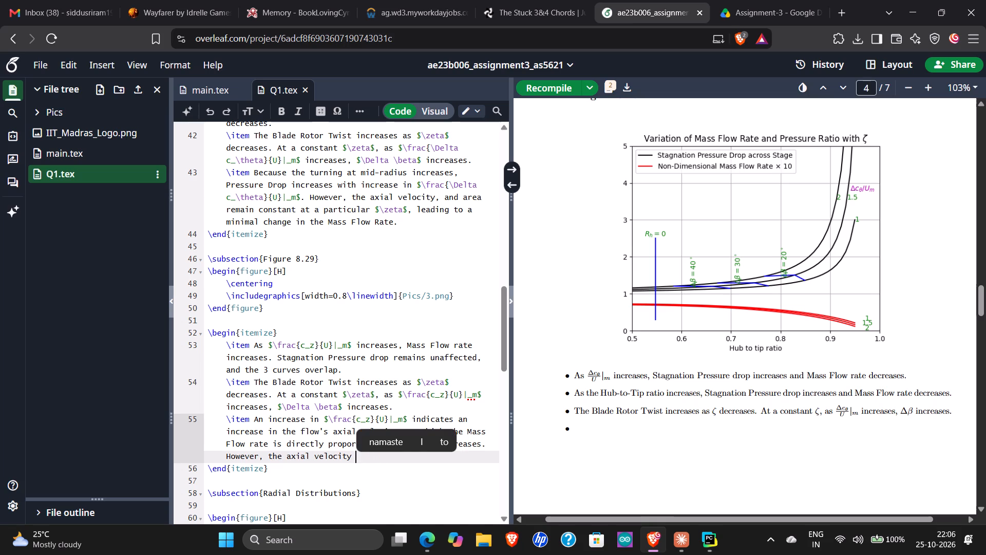
{"action": "type", "text": "takes no pla"}
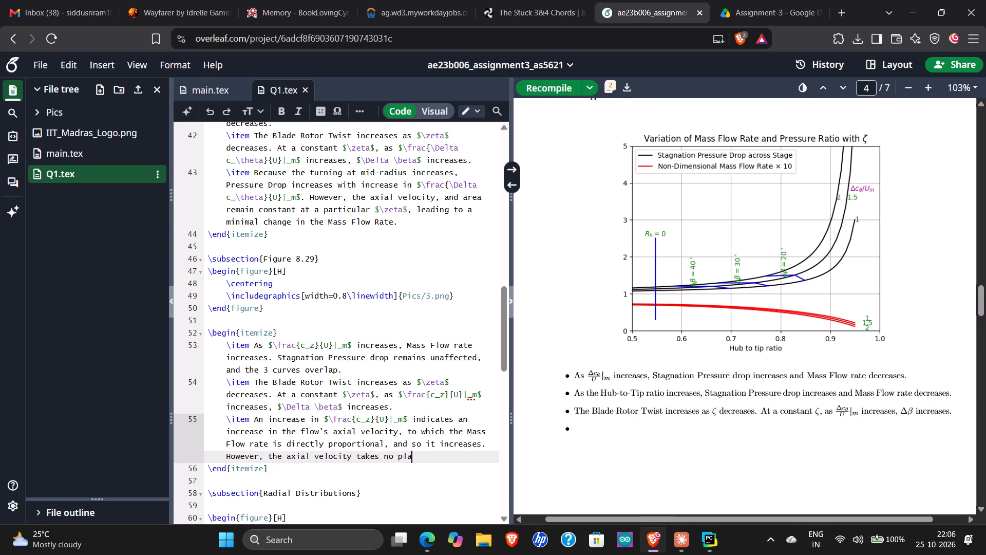
{"action": "key", "text": "BackSpace"}
{"action": "key", "text": "BackSpace"}
{"action": "type", "text": "art in"}
{"action": "key", "text": "space"}
{"action": "type", "text": "loading"}
{"action": "key", "text": "space"}
Extend the sentence with "(and is usually assumed constant), leading".
{"action": "key", "text": "shift+parenleft"}
{"action": "type", "text": "and is usually assumed constan"}
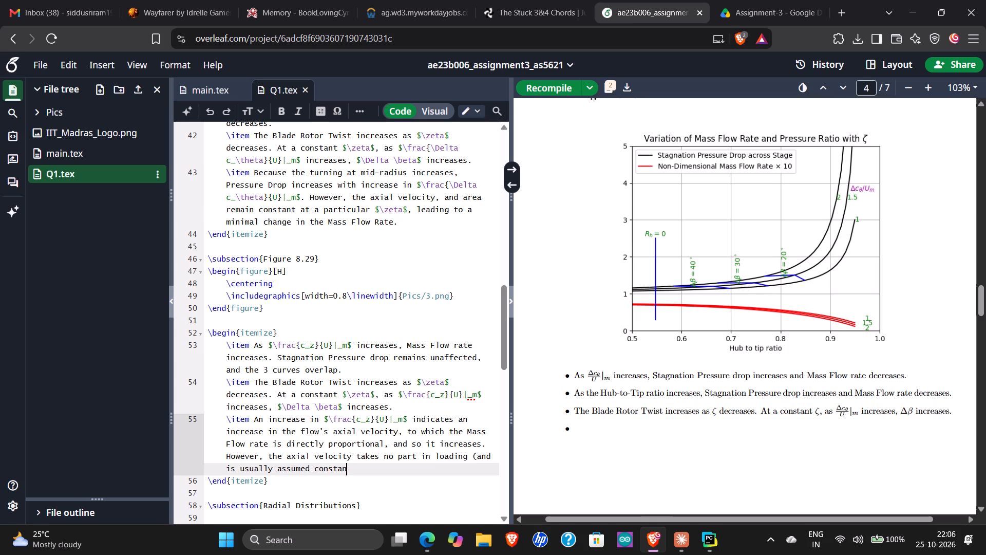
{"action": "type", "text": "t)"}
{"action": "type", "text": ", an"}
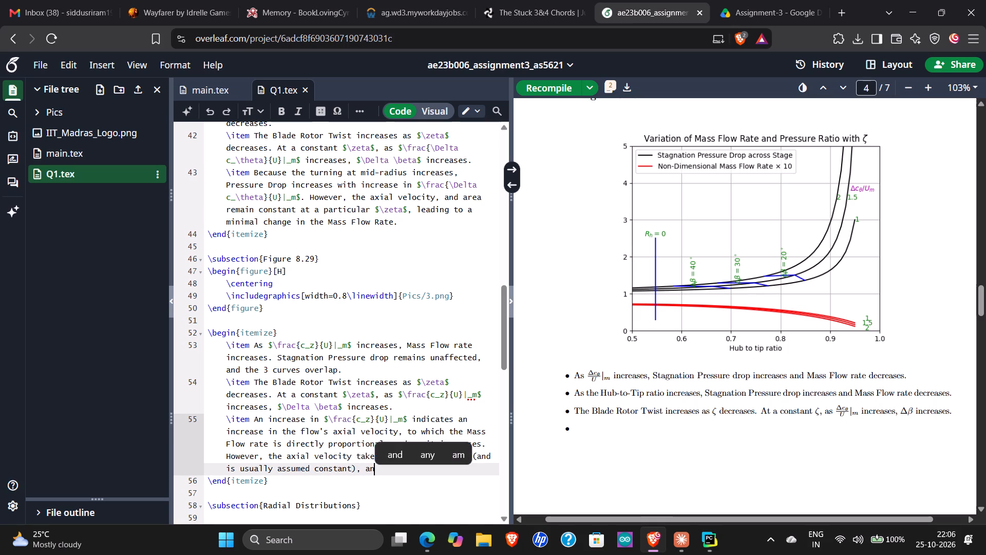
{"action": "key", "text": "BackSpace"}
{"action": "key", "text": "BackSpace"}
{"action": "type", "text": "leading"}
{"action": "key", "text": "Escape"}
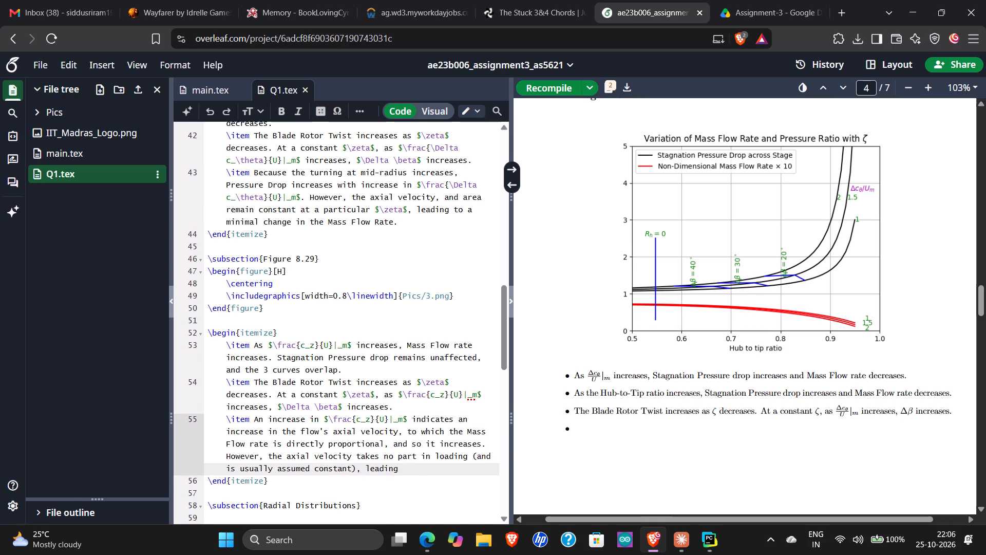
Insert "during formulation" after "constant" inside the parentheses.
{"action": "left_click", "coordinate": [353, 470]}
{"action": "key", "text": "space"}
{"action": "type", "text": "during formulation"}
{"action": "key", "text": "Escape"}
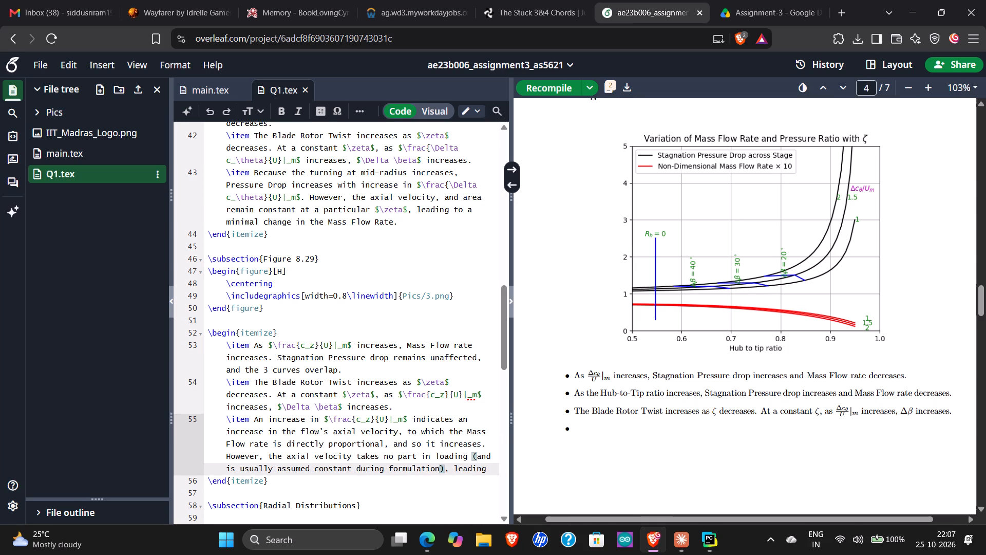
Finish the item after "leading" with "to unchanged and overlapping Pressure curves.".
{"action": "left_click", "coordinate": [497, 468]}
{"action": "key", "text": "space"}
{"action": "type", "text": "to"}
{"action": "key", "text": "space"}
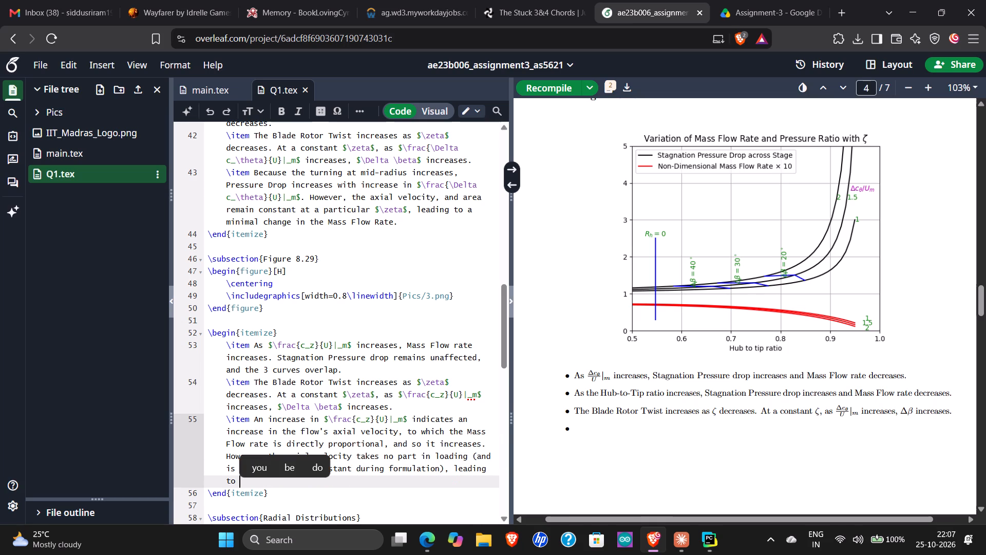
{"action": "type", "text": "an"}
{"action": "key", "text": "BackSpace"}
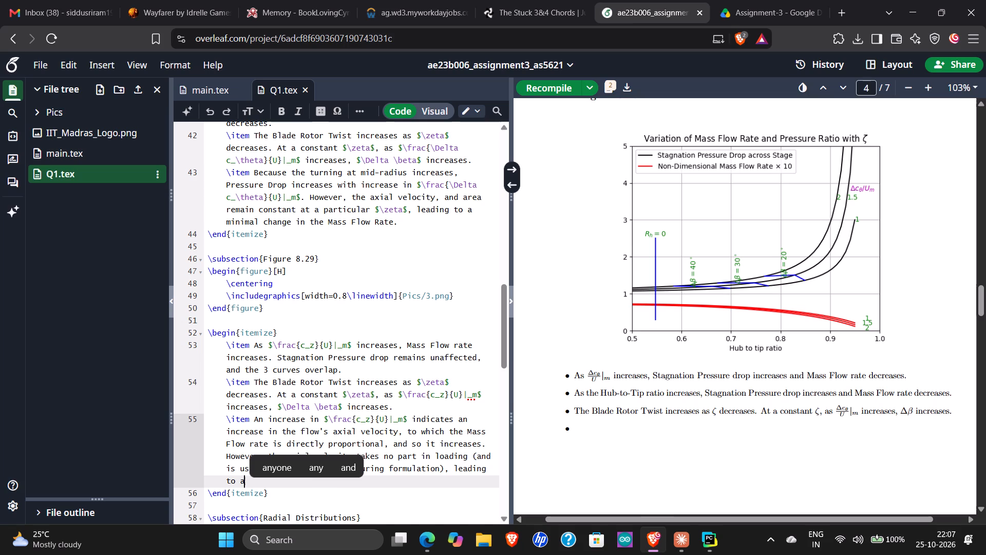
{"action": "key", "text": "BackSpace"}
{"action": "type", "text": "un"}
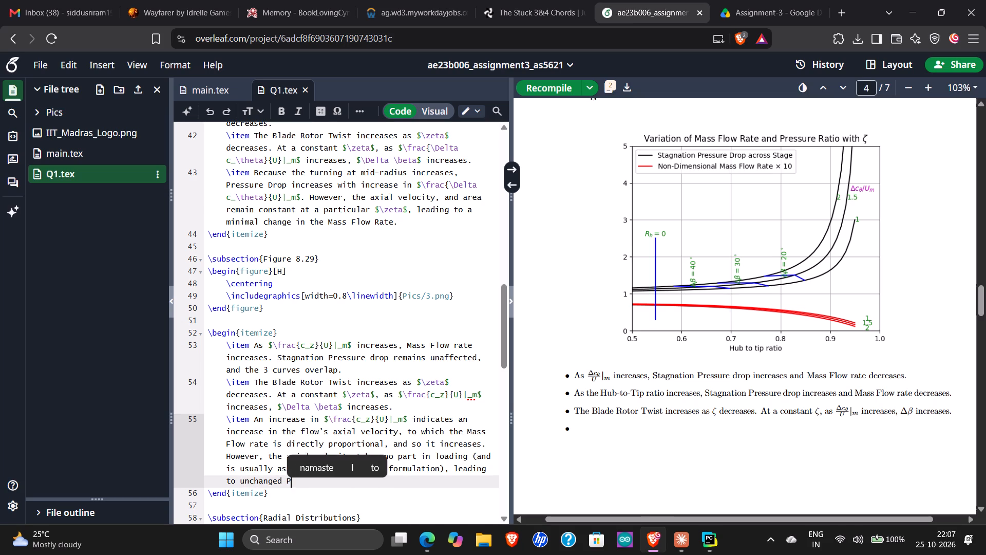
{"action": "key", "text": "BackSpace"}
{"action": "key", "text": "BackSpace"}
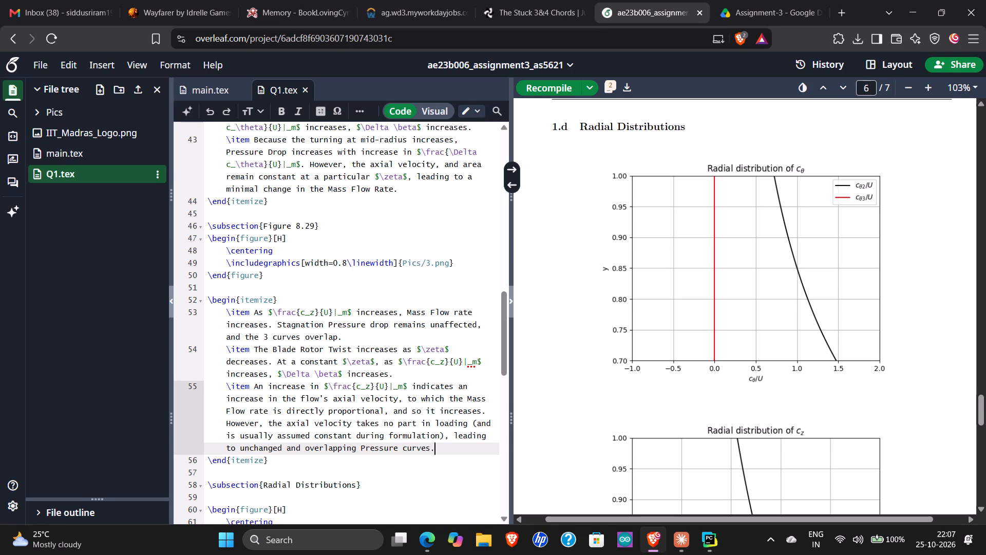
{"action": "scroll", "coordinate": [680, 357], "scroll_direction": "down", "scroll_amount": 1}
{"action": "scroll", "coordinate": [382, 302], "scroll_direction": "down", "scroll_amount": 3}
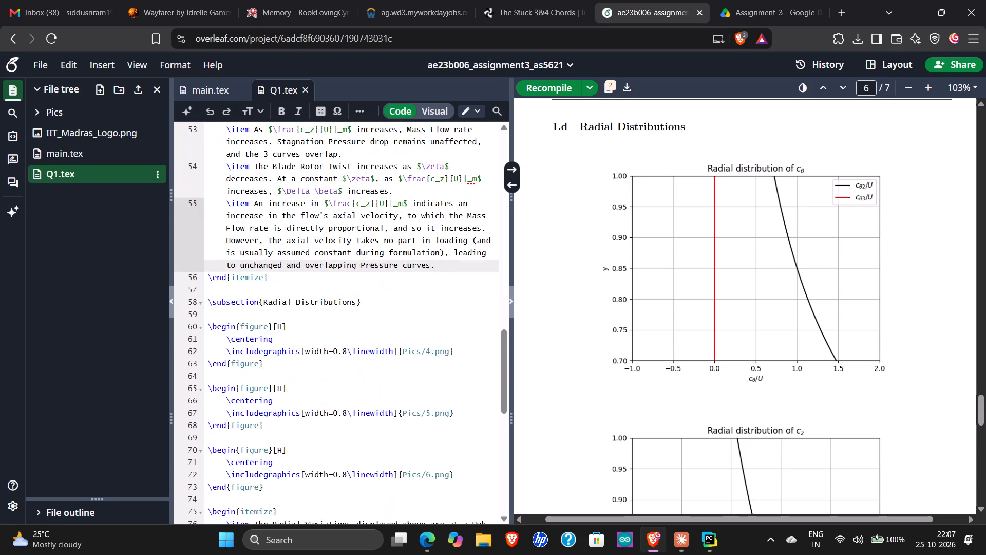
{"action": "scroll", "coordinate": [382, 302], "scroll_direction": "down", "scroll_amount": 1}
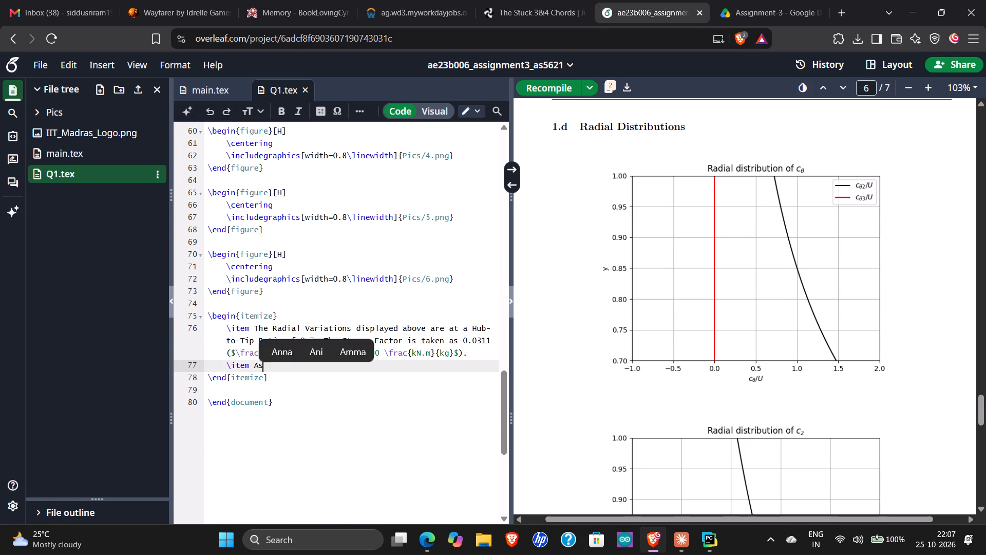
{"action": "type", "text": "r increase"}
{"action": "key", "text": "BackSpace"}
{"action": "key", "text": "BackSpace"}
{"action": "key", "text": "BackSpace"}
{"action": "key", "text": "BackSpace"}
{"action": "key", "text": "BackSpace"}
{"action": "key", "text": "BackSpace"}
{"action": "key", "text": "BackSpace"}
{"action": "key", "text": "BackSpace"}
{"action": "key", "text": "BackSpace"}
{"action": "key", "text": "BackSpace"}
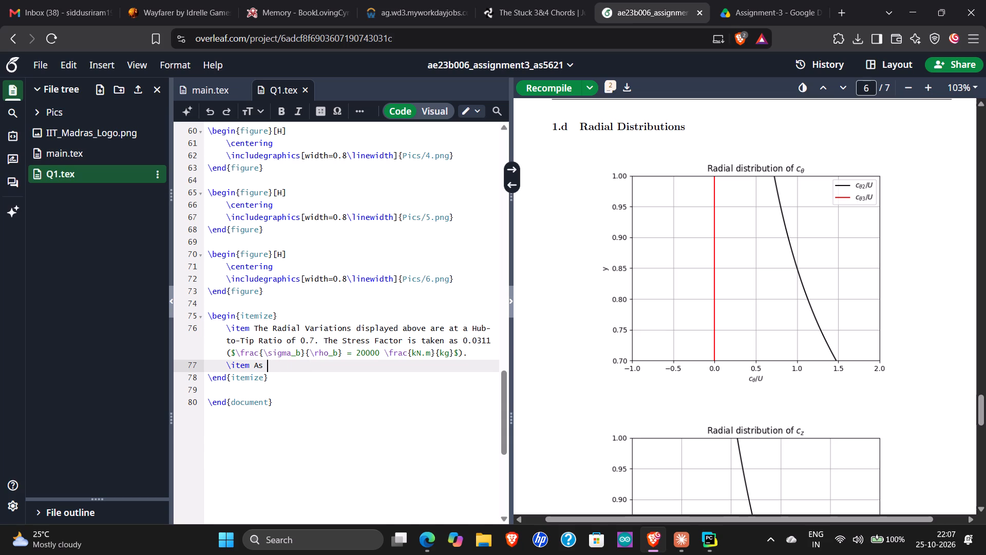
Continue the second Radial Distributions item after "As" with "y increases, $c_{\theta_2}$ decreases.".
{"action": "type", "text": "y increases,"}
{"action": "key", "text": "space"}
{"action": "key", "text": "shift+dollar"}
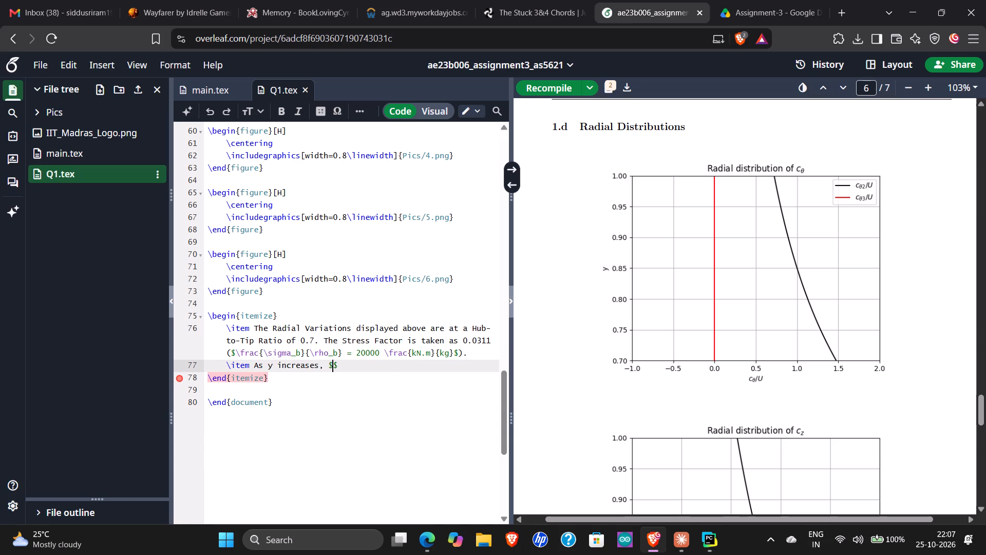
{"action": "key", "text": "BackSpace"}
{"action": "type", "text": "$c_{\\theta_2}"}
{"action": "key", "text": "Right"}
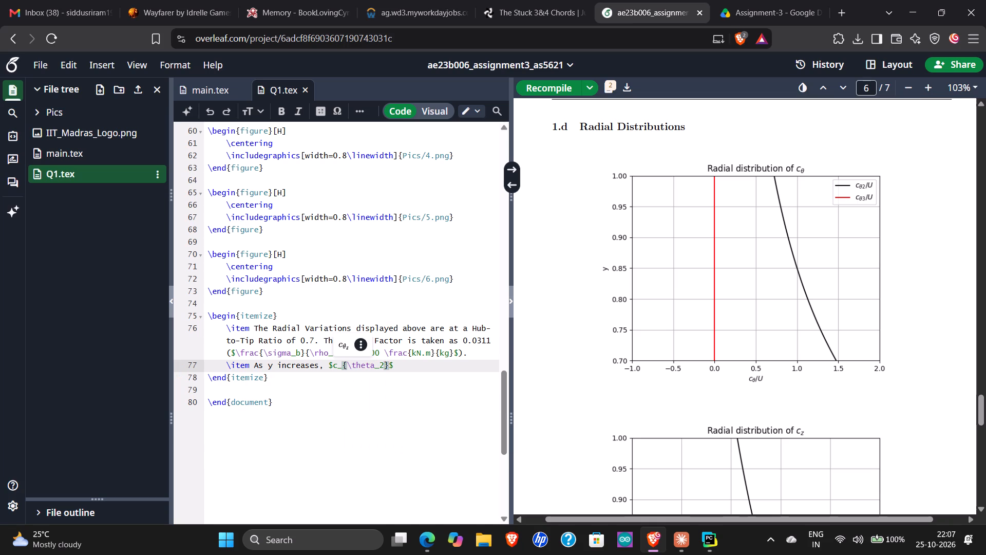
{"action": "key", "text": "space"}
{"action": "type", "text": "decreaa"}
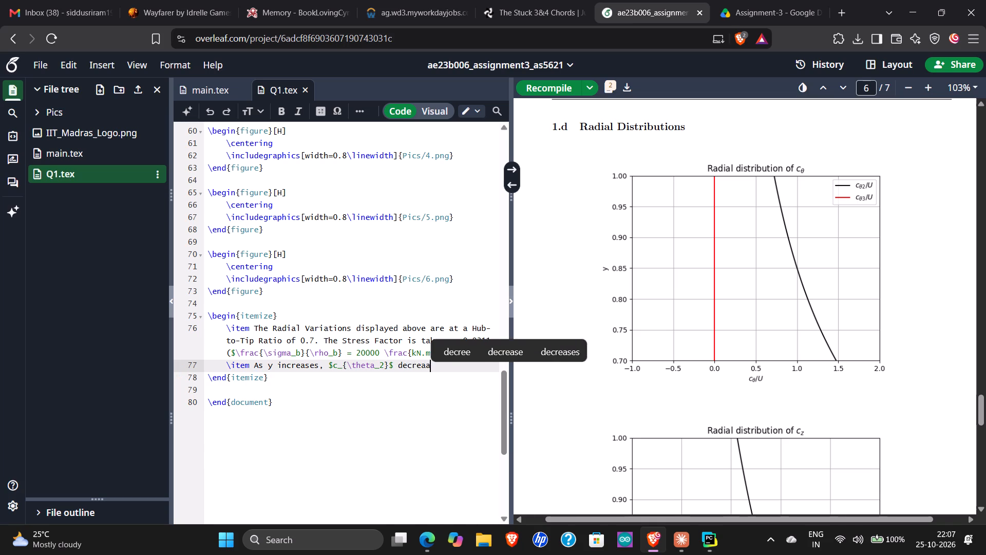
{"action": "key", "text": "BackSpace"}
{"action": "type", "text": "ses."}
{"action": "key", "text": "BackSpace"}
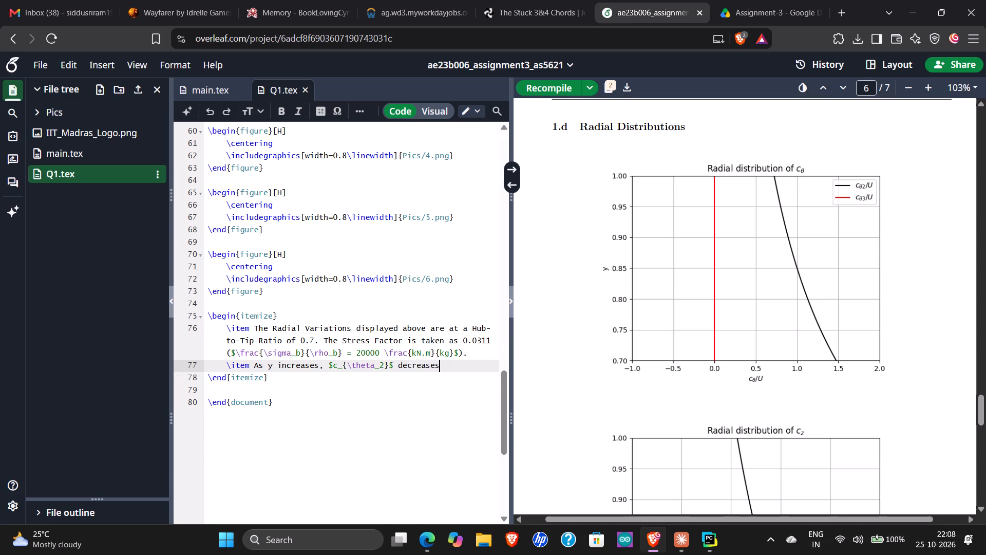
{"action": "type", "text": ","}
{"action": "key", "text": "space"}
{"action": "key", "text": "BackSpace"}
{"action": "key", "text": "BackSpace"}
Continue the second Radial Distributions item with "This is a result of the free-vortex assumption, leading to".
{"action": "key", "text": "BackSpace"}
{"action": "type", "text": "his can be a"}
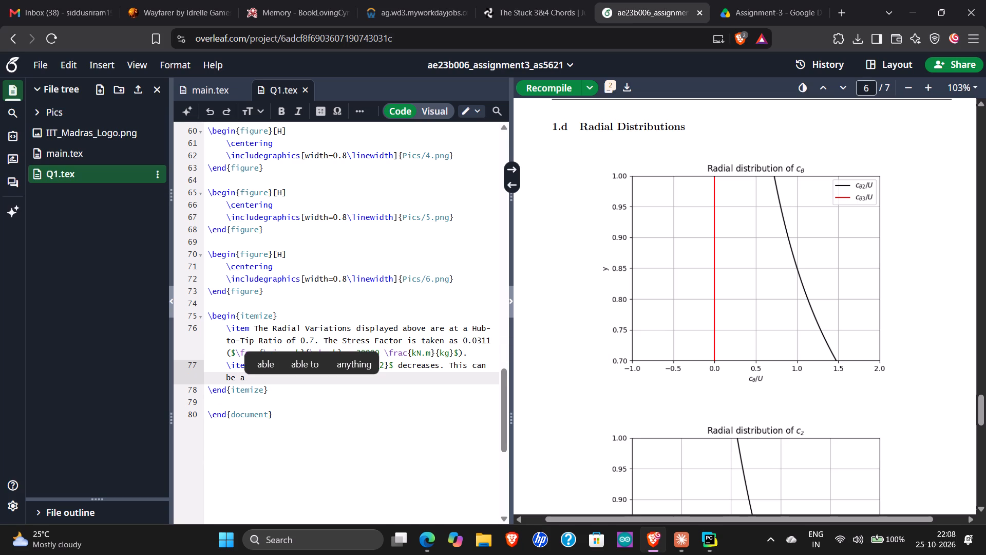
{"action": "key", "text": "BackSpace"}
{"action": "key", "text": "BackSpace"}
{"action": "key", "text": "BackSpace"}
{"action": "key", "text": "BackSpace"}
{"action": "key", "text": "BackSpace"}
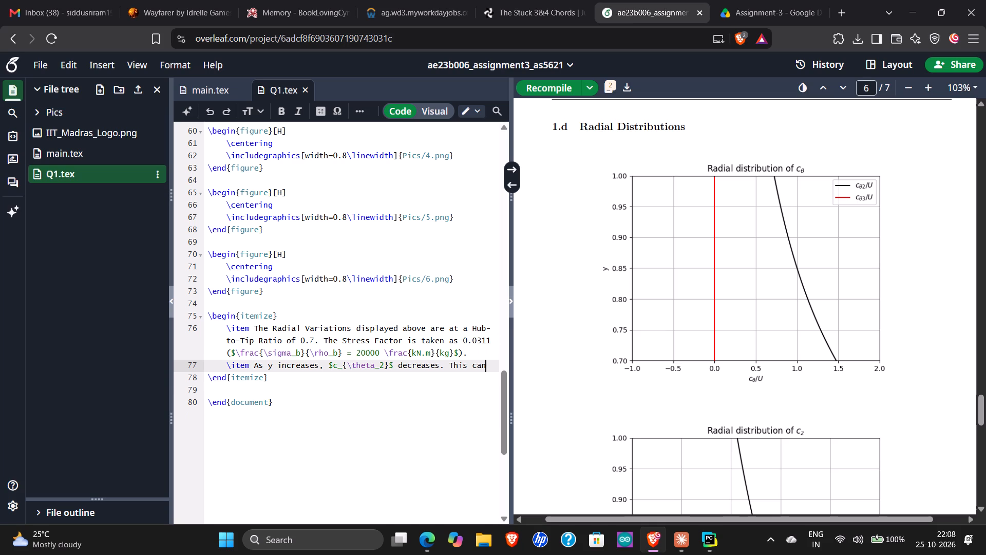
{"action": "key", "text": "BackSpace"}
{"action": "key", "text": "BackSpace"}
{"action": "key", "text": "BackSpace"}
{"action": "key", "text": "BackSpace"}
{"action": "key", "text": "space"}
{"action": "type", "text": "pr"}
{"action": "key", "text": "BackSpace"}
{"action": "key", "text": "BackSpace"}
{"action": "type", "text": "is a"}
{"action": "key", "text": "space"}
{"action": "type", "text": "result of the free-co"}
{"action": "key", "text": "BackSpace"}
{"action": "key", "text": "BackSpace"}
{"action": "type", "text": "vortex assumption, leading to"}
{"action": "key", "text": "space"}
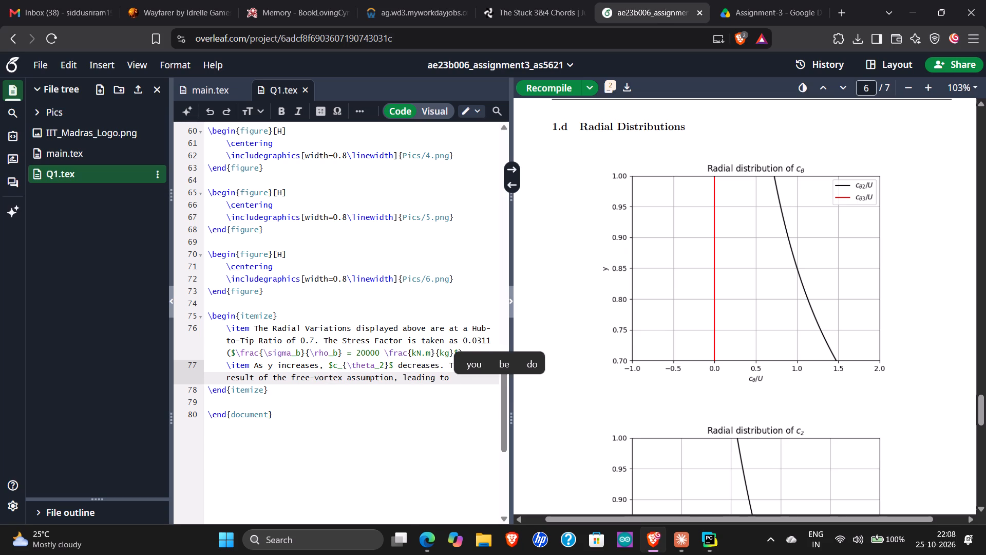
Finish the second Radial Distributions item with "$r c_\theta$ = constant.".
{"action": "type", "text": "$r"}
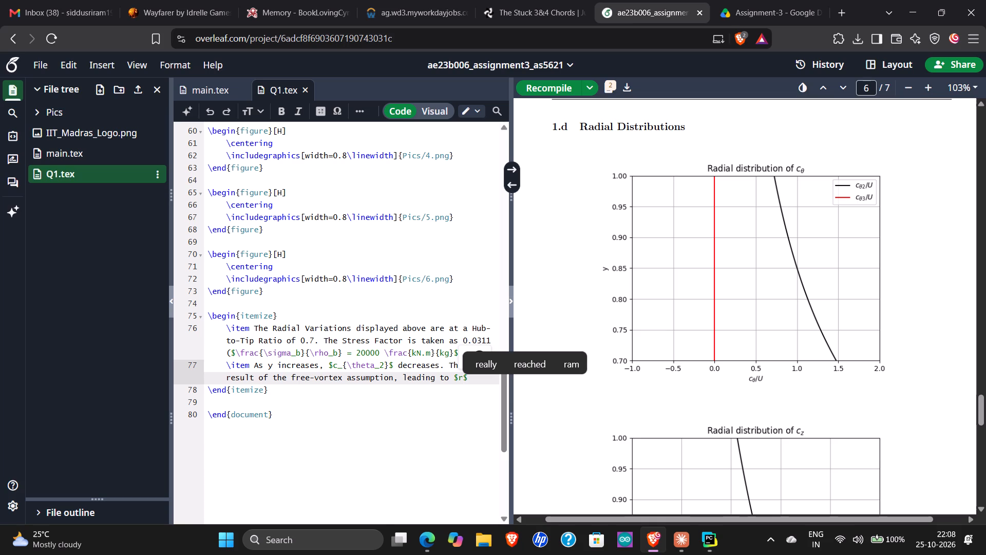
{"action": "key", "text": "space"}
{"action": "type", "text": "c_\\theta"}
{"action": "key", "text": "Right"}
{"action": "key", "text": "space"}
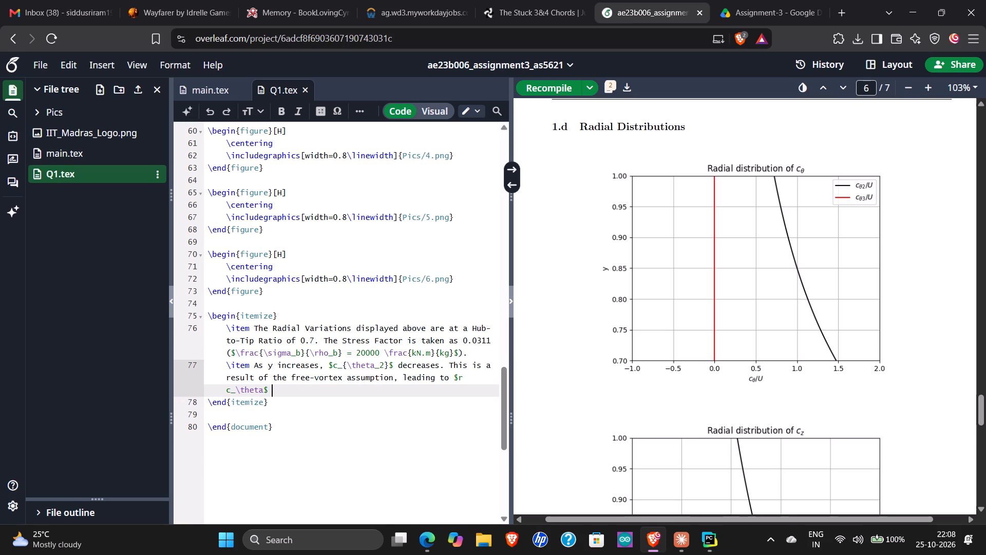
{"action": "type", "text": "= constant."}
Start a third item in the Radial Distributions list.
{"action": "key", "text": "Return"}
{"action": "type", "text": "\\i"}
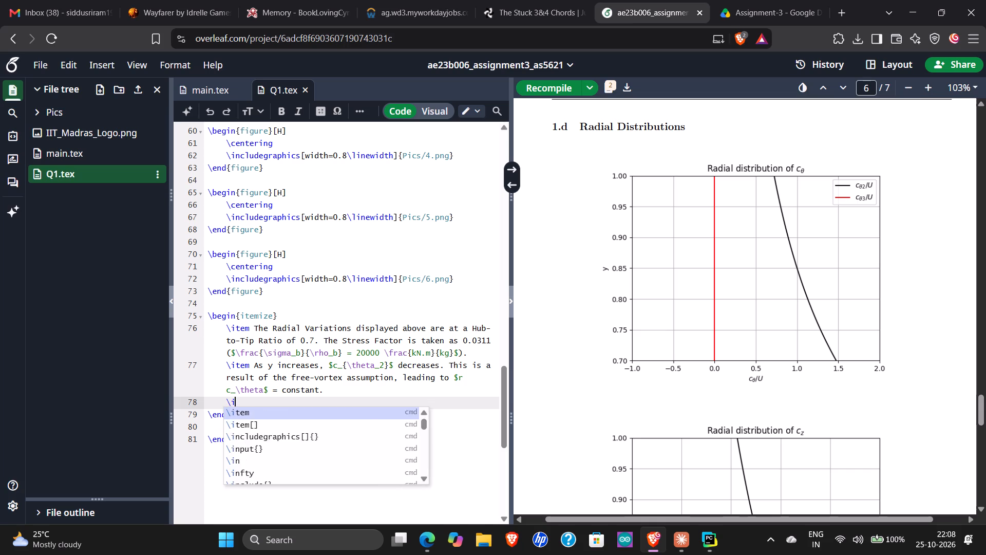
{"action": "key", "text": "Return"}
{"action": "scroll", "coordinate": [658, 277], "scroll_direction": "down", "scroll_amount": 1}
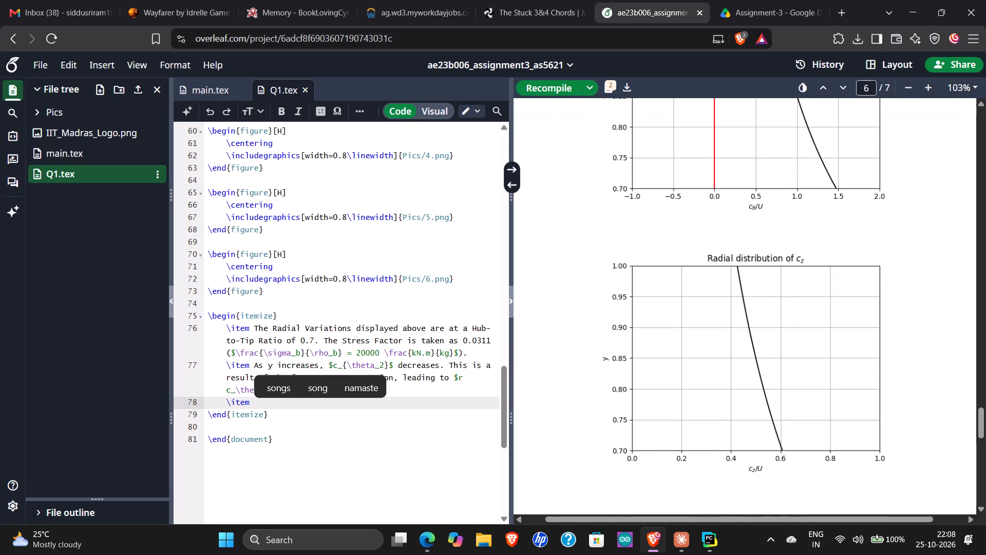
{"action": "scroll", "coordinate": [658, 277], "scroll_direction": "down", "scroll_amount": 1}
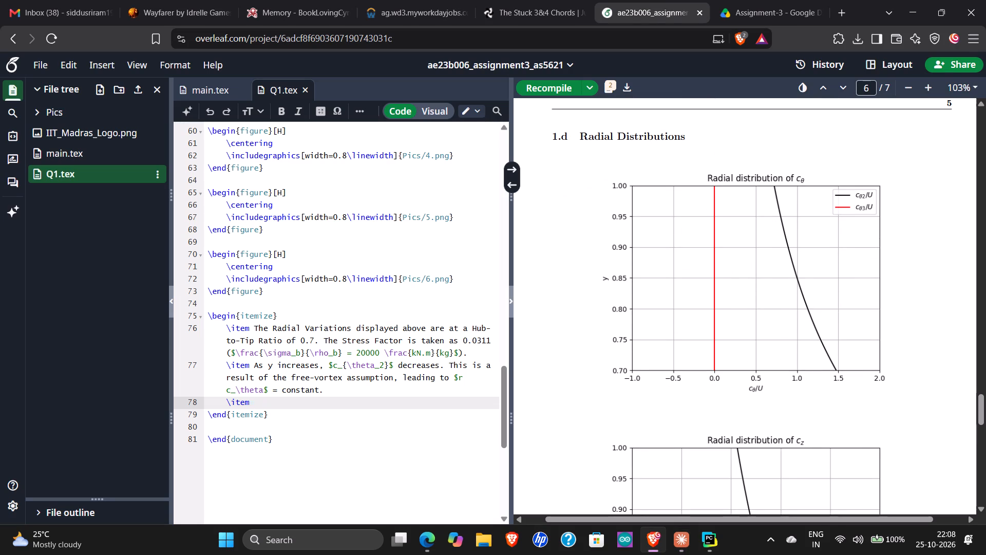
Begin the third Radial Distributions item with "$c_{\theta_3}$ is".
{"action": "type", "text": "$C_"}
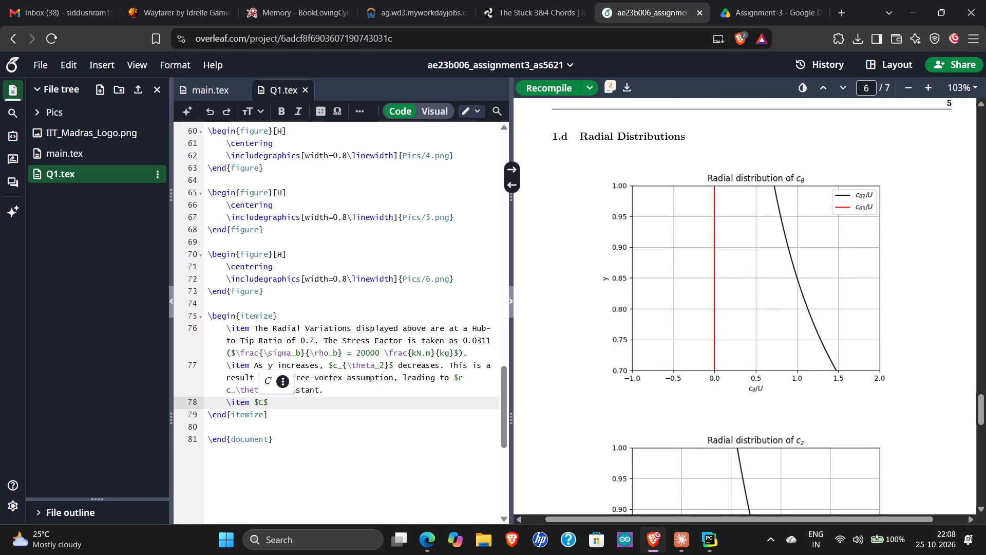
{"action": "key", "text": "BackSpace"}
{"action": "key", "text": "BackSpace"}
{"action": "type", "text": "c_{"}
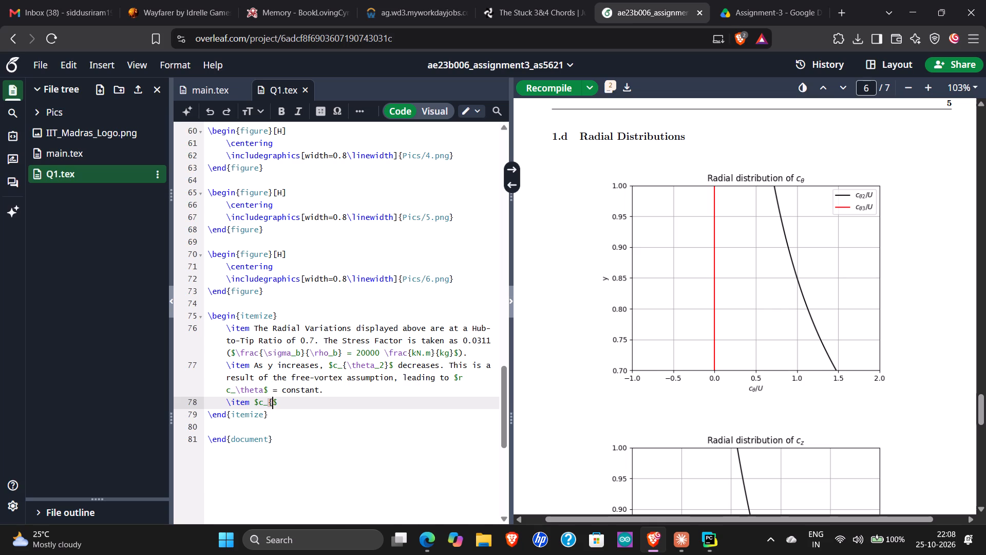
{"action": "type", "text": "\\tj"}
{"action": "key", "text": "BackSpace"}
{"action": "type", "text": "het"}
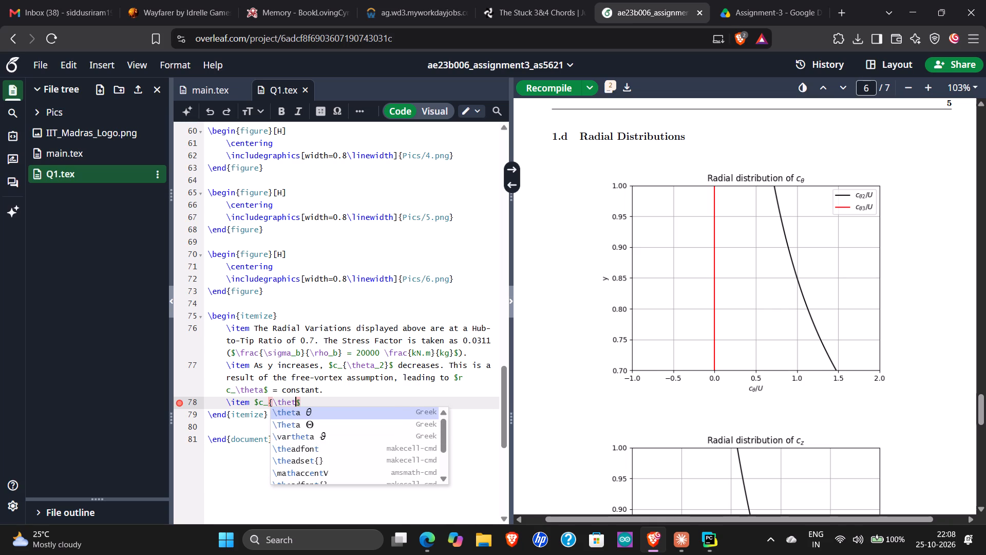
{"action": "key", "text": "Return"}
{"action": "type", "text": "_3}"}
{"action": "key", "text": "Right"}
{"action": "key", "text": "space"}
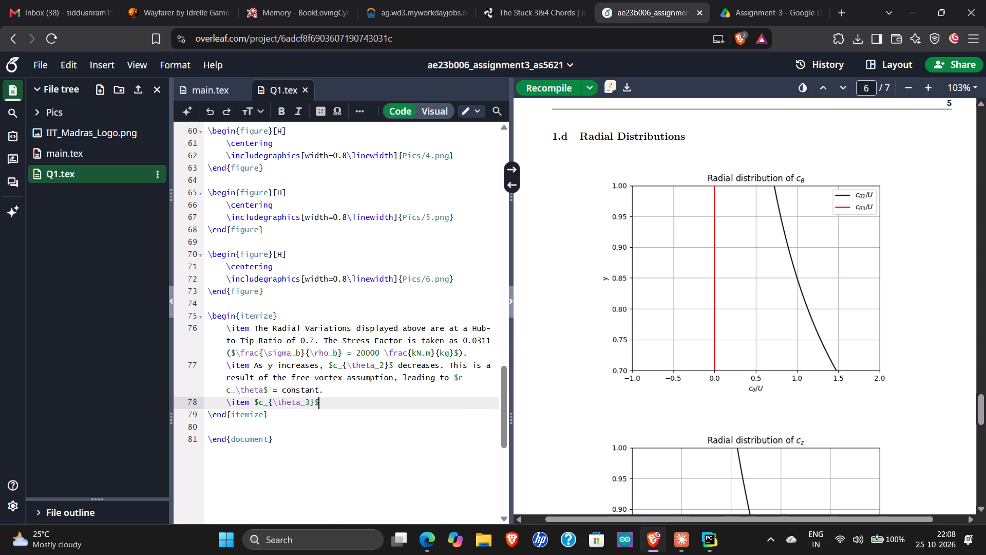
{"action": "type", "text": "is"}
{"action": "key", "text": "space"}
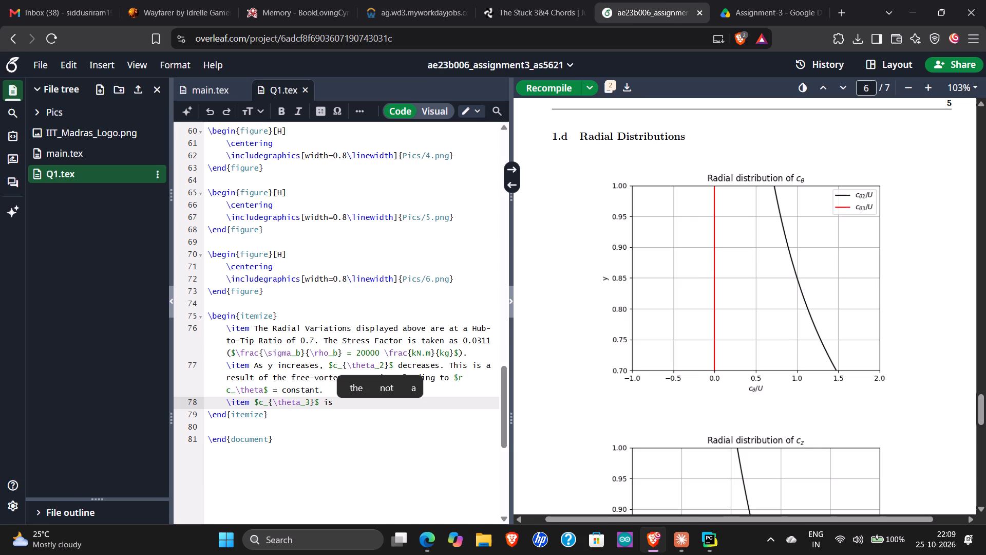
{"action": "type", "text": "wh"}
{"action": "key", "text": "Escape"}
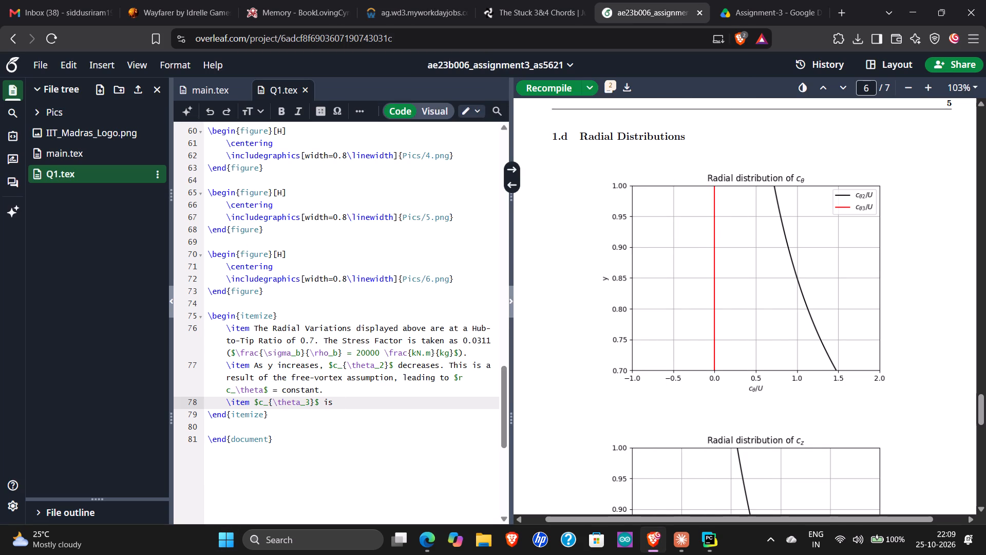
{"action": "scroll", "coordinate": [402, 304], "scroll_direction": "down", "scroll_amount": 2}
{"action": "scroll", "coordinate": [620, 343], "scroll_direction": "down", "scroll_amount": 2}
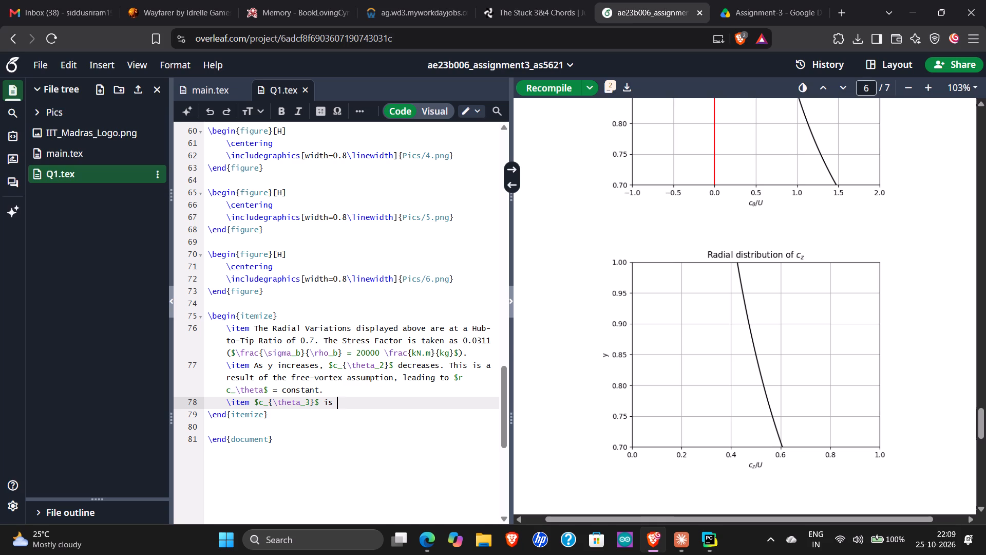
Finish the third Radial Distributions item with "0 because of the zero-exit swirl assumption.".
{"action": "key", "text": "c"}
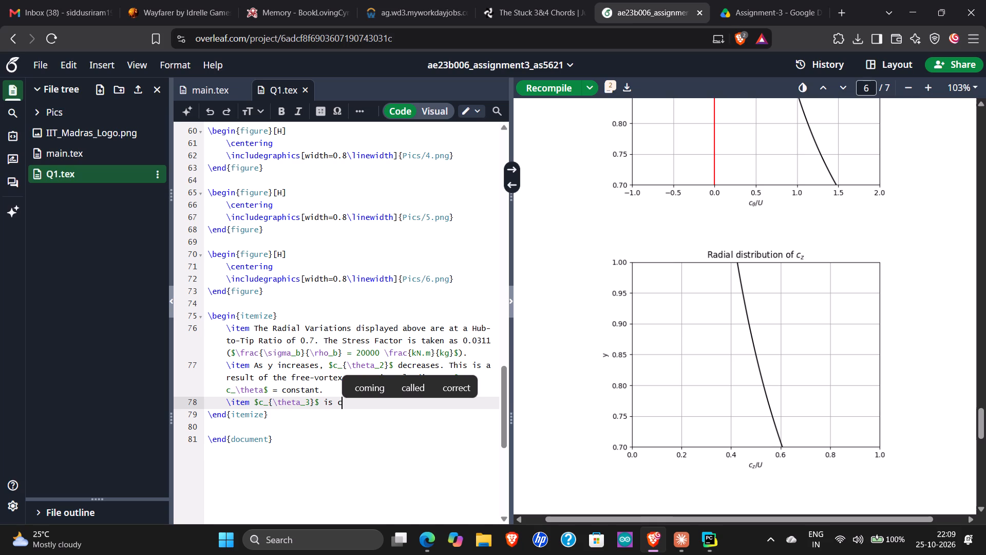
{"action": "key", "text": "BackSpace"}
{"action": "key", "text": "0"}
{"action": "key", "text": "BackSpace"}
{"action": "type", "text": "hel"}
{"action": "key", "text": "BackSpace"}
{"action": "key", "text": "BackSpace"}
{"action": "key", "text": "BackSpace"}
{"action": "type", "text": "0 because o"}
{"action": "key", "text": "space"}
{"action": "key", "text": "BackSpace"}
{"action": "type", "text": "f the zero-exit swirl"}
{"action": "key", "text": "space"}
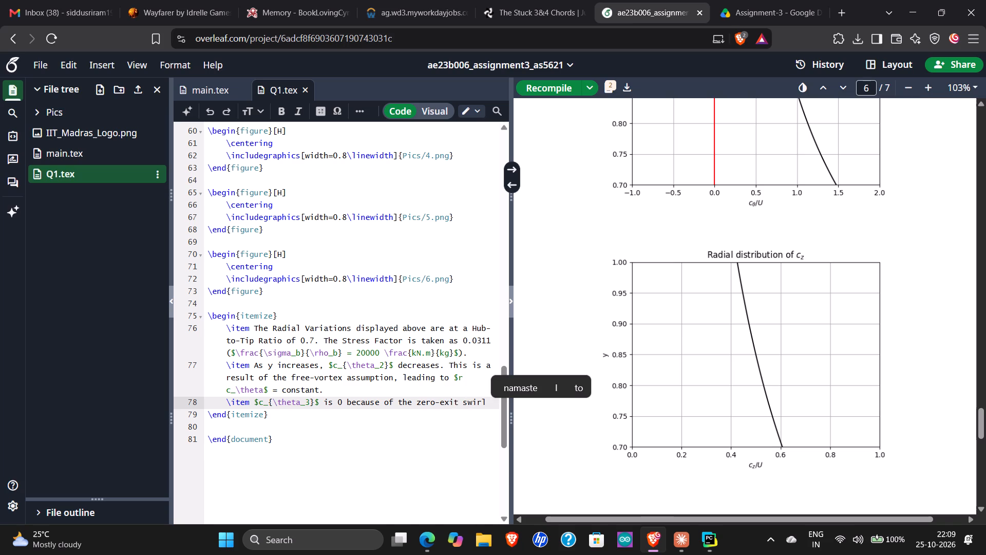
{"action": "key", "text": "a"}
{"action": "key", "text": "BackSpace"}
{"action": "type", "text": "assumption."}
{"action": "key", "text": "Return"}
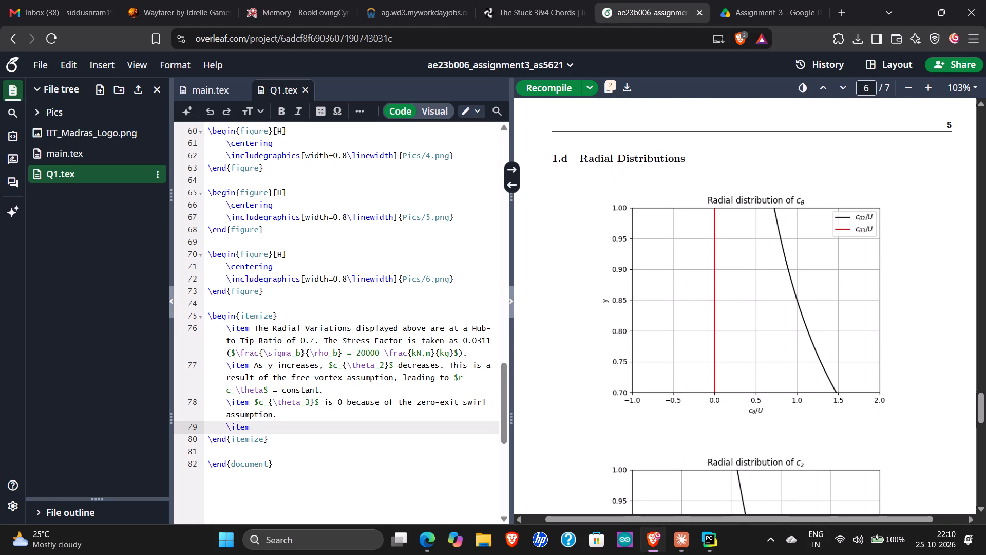
{"action": "scroll", "coordinate": [672, 280], "scroll_direction": "down", "scroll_amount": 5}
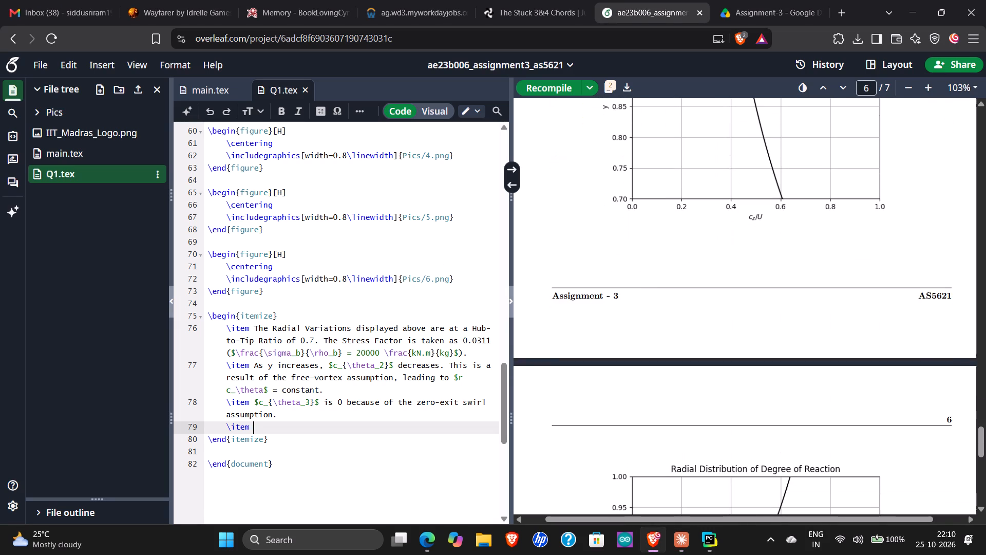
{"action": "scroll", "coordinate": [672, 280], "scroll_direction": "down", "scroll_amount": 3}
Switch to PyCharm and change the $c_\theta$ plot's title in Code_3.ipynb to "Radial distribution of $c_\theta/U$".
{"action": "type", "text": "py"}
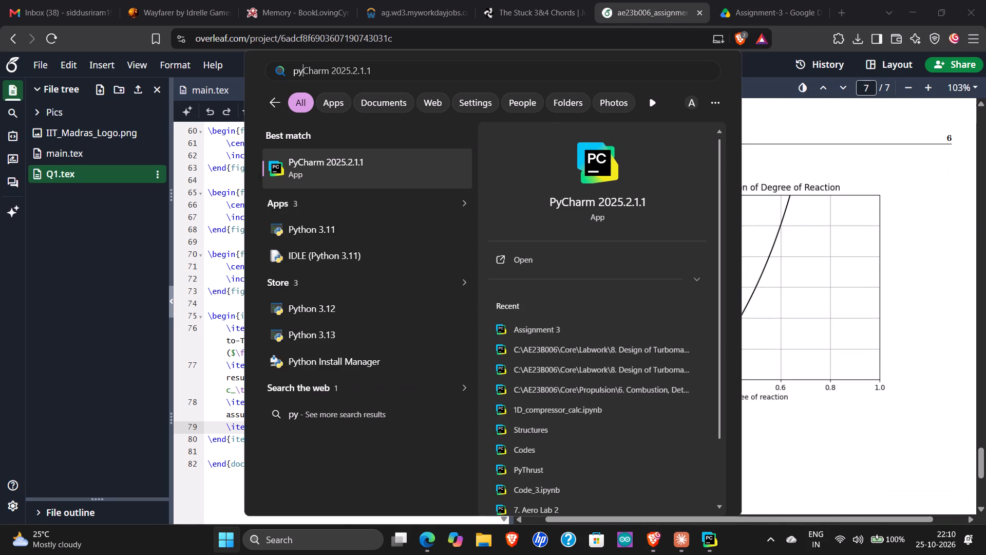
{"action": "key", "text": "Return"}
{"action": "scroll", "coordinate": [256, 311], "scroll_direction": "down", "scroll_amount": 3}
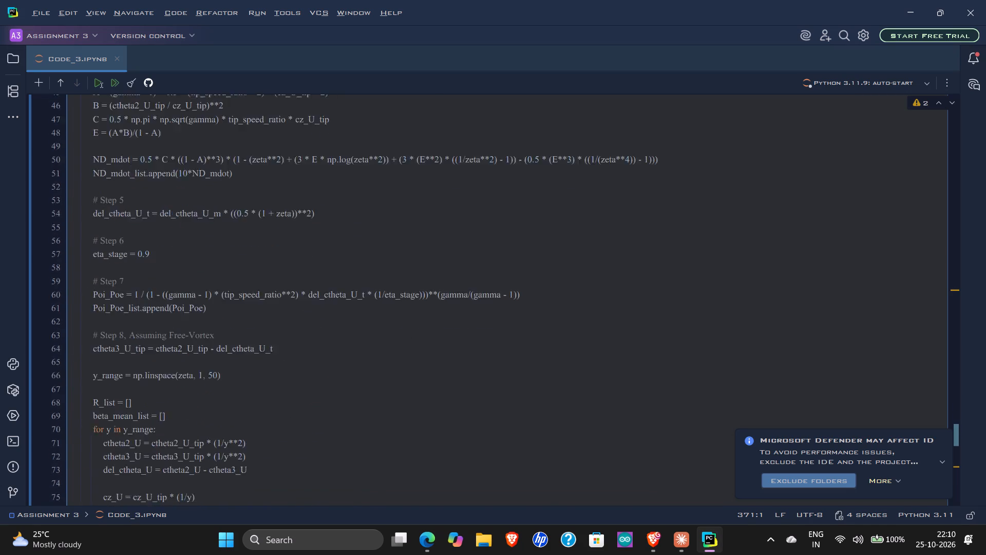
{"action": "scroll", "coordinate": [256, 311], "scroll_direction": "down", "scroll_amount": 3}
{"action": "scroll", "coordinate": [256, 311], "scroll_direction": "up", "scroll_amount": 14}
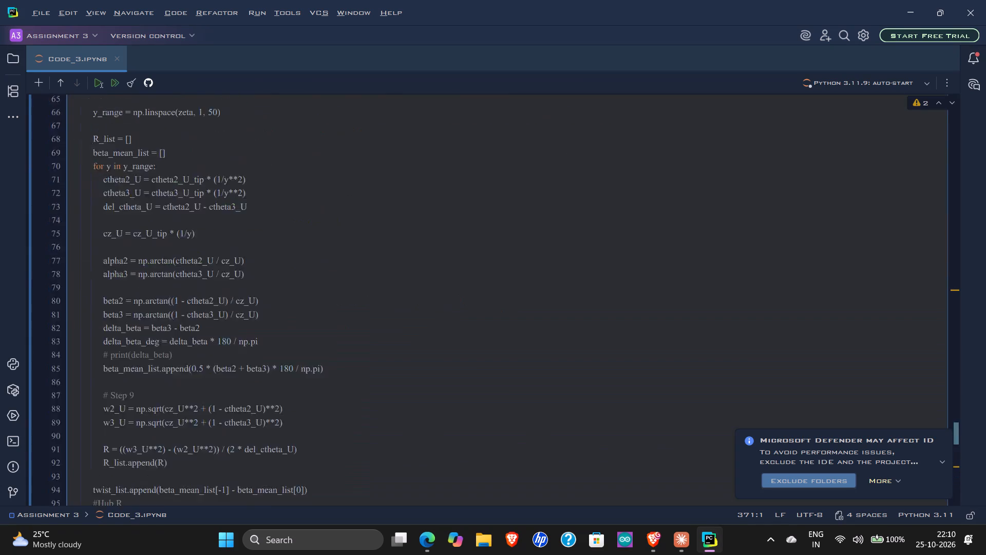
{"action": "scroll", "coordinate": [256, 311], "scroll_direction": "up", "scroll_amount": 20}
{"action": "scroll", "coordinate": [256, 311], "scroll_direction": "up", "scroll_amount": 16}
{"action": "scroll", "coordinate": [256, 311], "scroll_direction": "down", "scroll_amount": 4}
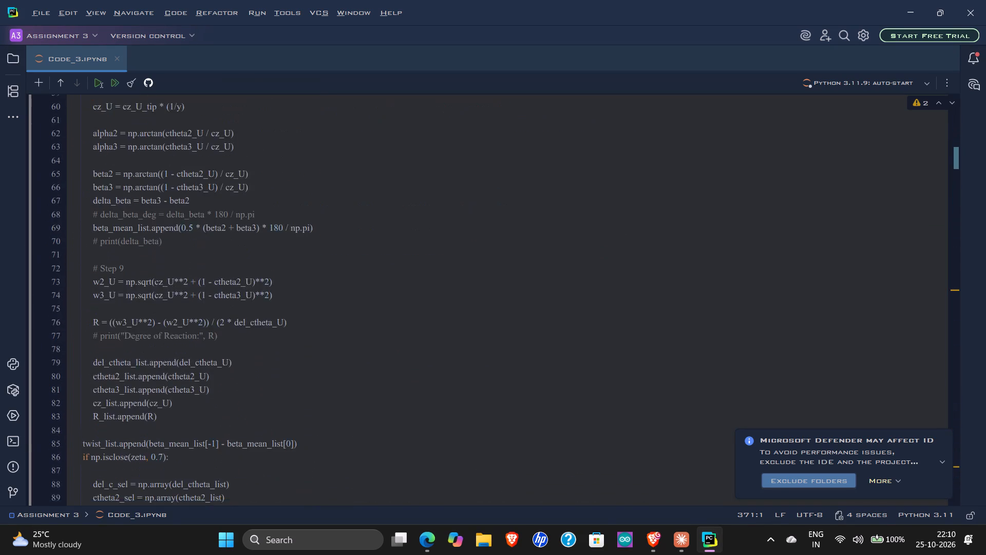
{"action": "scroll", "coordinate": [256, 311], "scroll_direction": "down", "scroll_amount": 2}
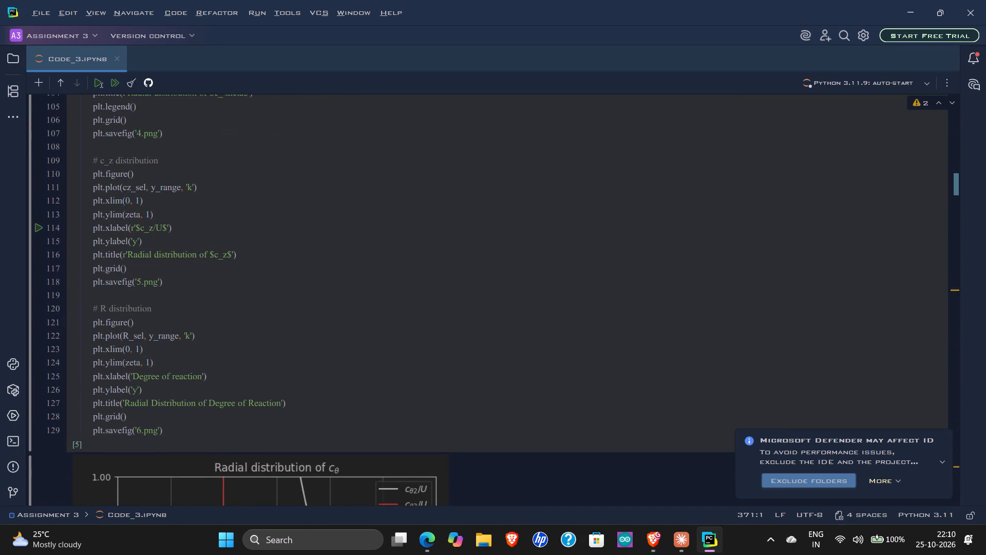
{"action": "scroll", "coordinate": [227, 223], "scroll_direction": "up", "scroll_amount": 1}
{"action": "left_click", "coordinate": [245, 337]}
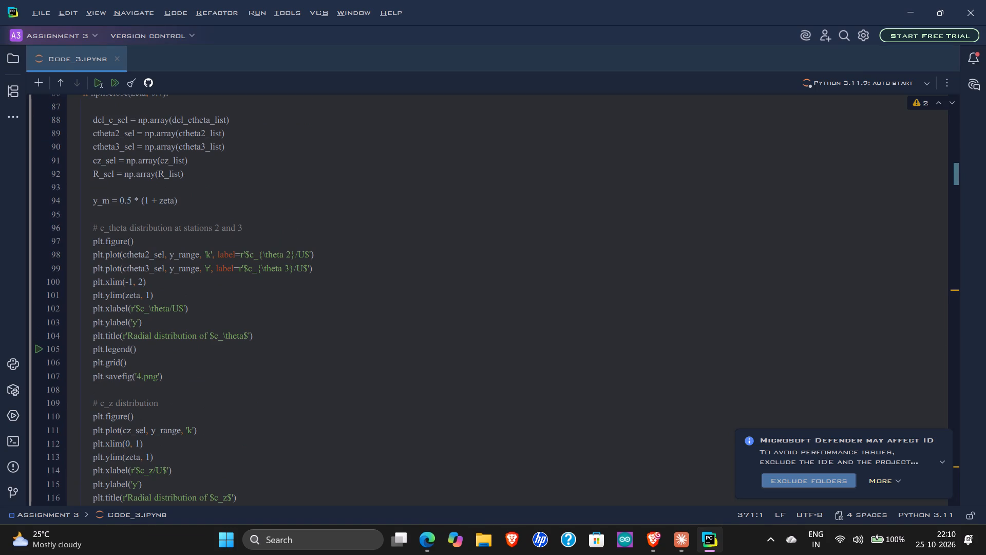
{"action": "key", "text": "Left"}
{"action": "type", "text": "/U"}
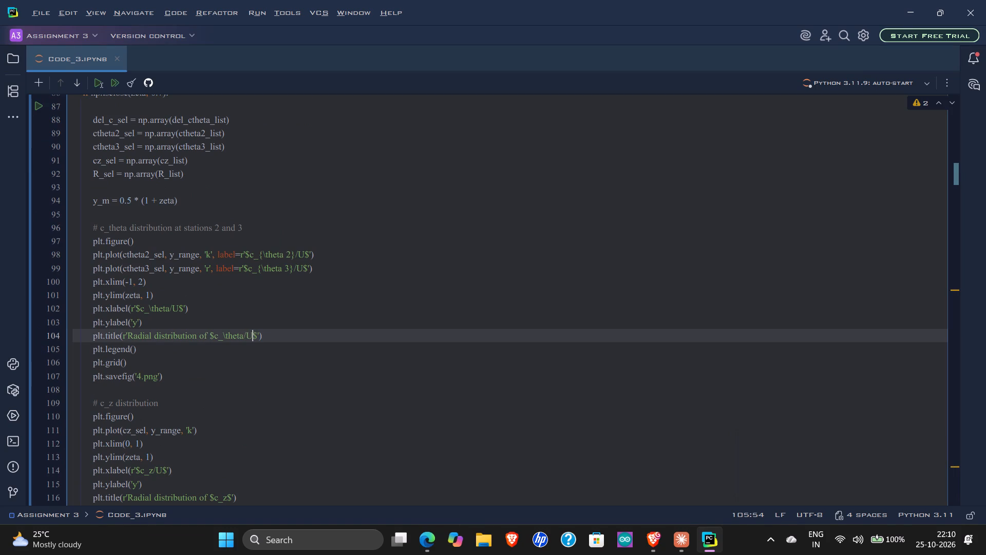
Change the $c_z$ plot's title to "Radial distribution of $c_z/U$" and rerun the notebook cell.
{"action": "scroll", "coordinate": [231, 397], "scroll_direction": "down", "scroll_amount": 1}
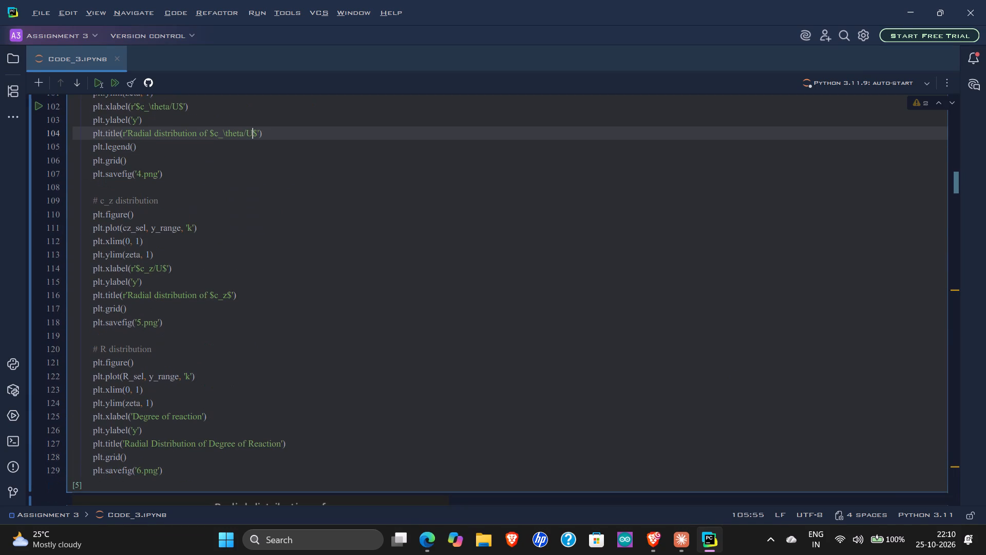
{"action": "left_click", "coordinate": [225, 296]}
{"action": "type", "text": "/U"}
{"action": "left_click", "coordinate": [38, 106]}
Back in Overleaf, write the fourth item: "$\frac{c_z}{U}$ decreases with radius, which can be attributed to the increase in U with radius.".
{"action": "key", "text": "alt+Tab"}
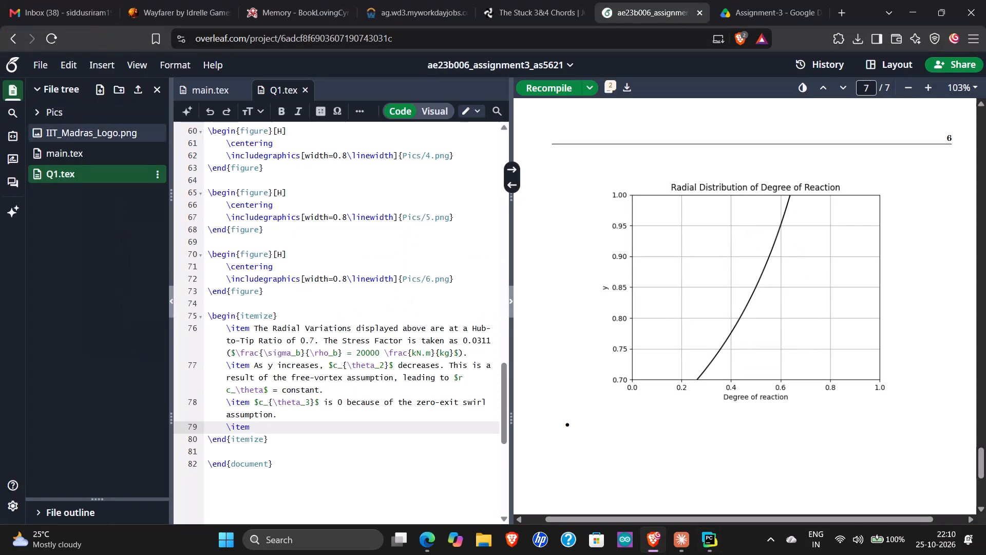
{"action": "scroll", "coordinate": [279, 245], "scroll_direction": "down", "scroll_amount": 1}
{"action": "scroll", "coordinate": [682, 285], "scroll_direction": "up", "scroll_amount": 3}
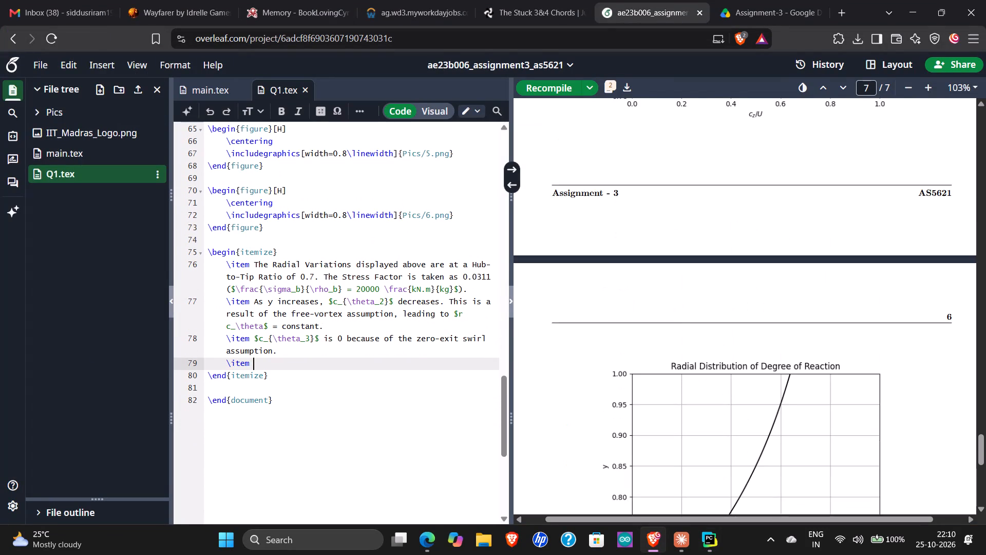
{"action": "scroll", "coordinate": [682, 285], "scroll_direction": "up", "scroll_amount": 5}
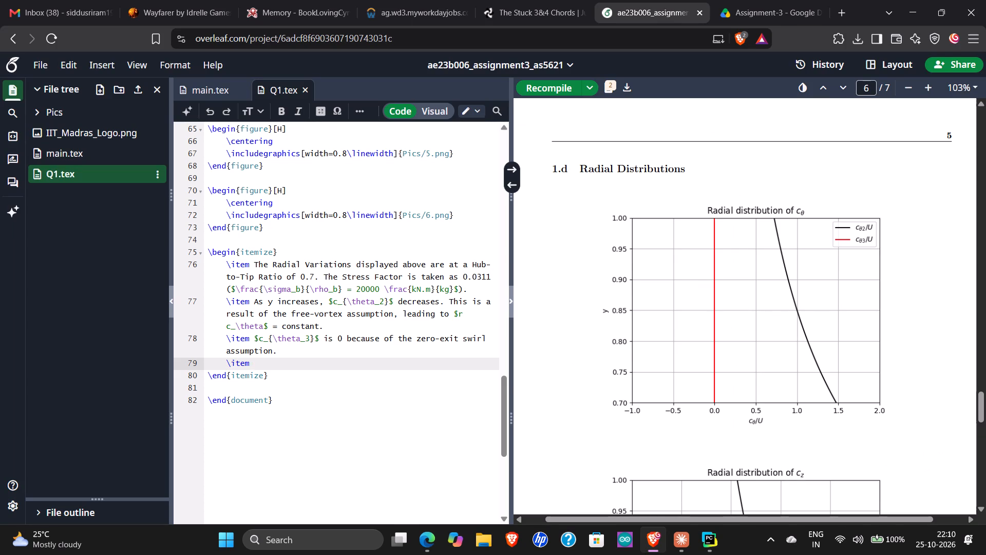
{"action": "scroll", "coordinate": [324, 377], "scroll_direction": "down", "scroll_amount": 1}
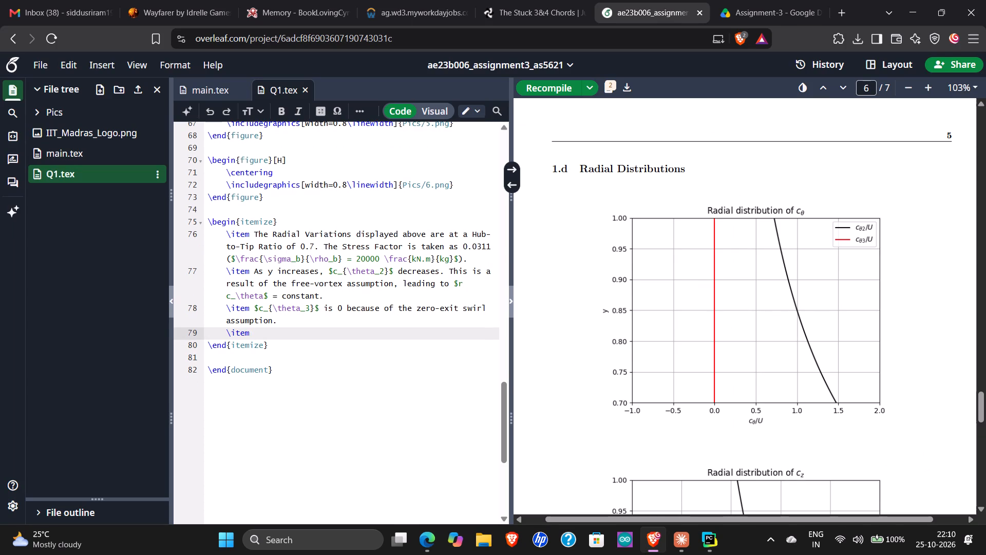
{"action": "key", "text": "shift+dollar"}
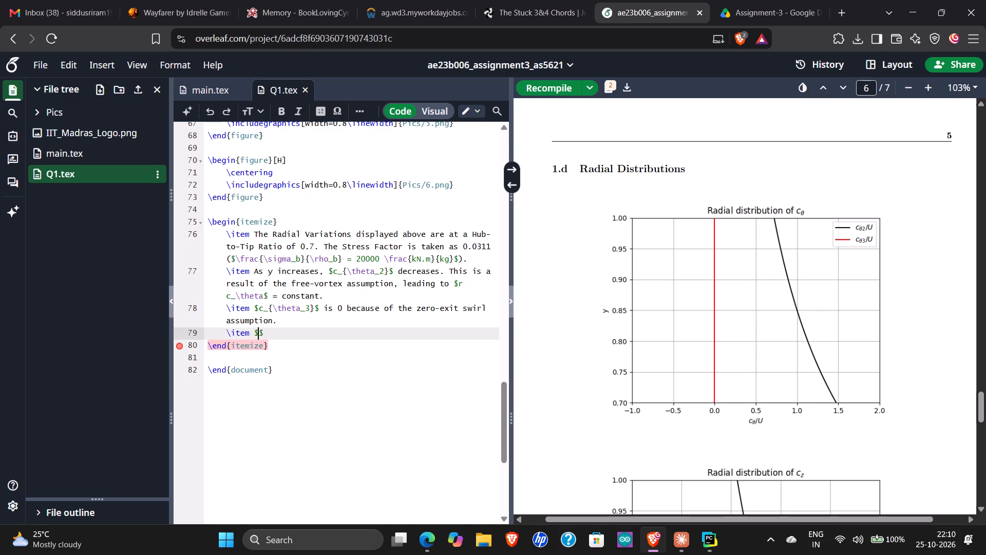
{"action": "type", "text": "\\fr"}
{"action": "key", "text": "Return"}
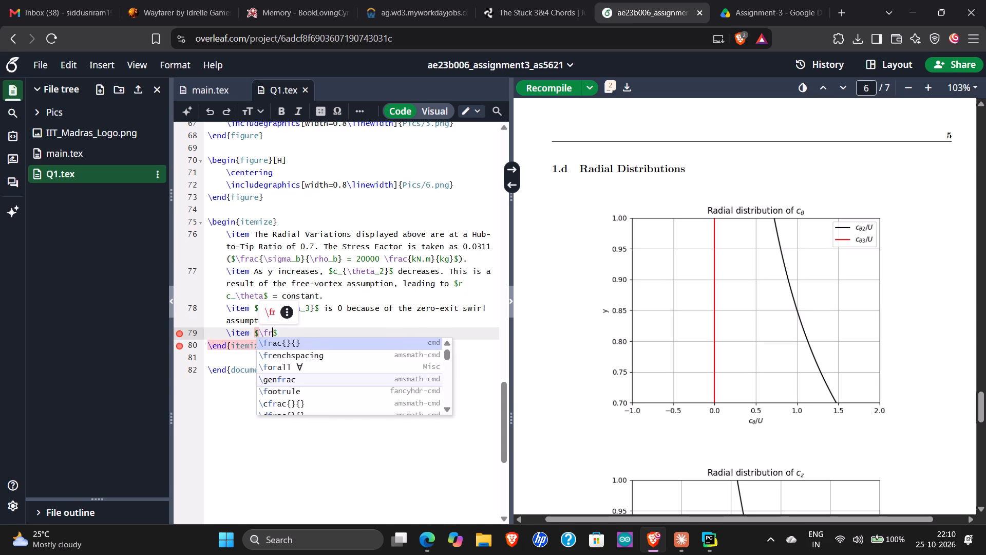
{"action": "type", "text": "c_z"}
{"action": "key", "text": "Right"}
{"action": "key", "text": "Right"}
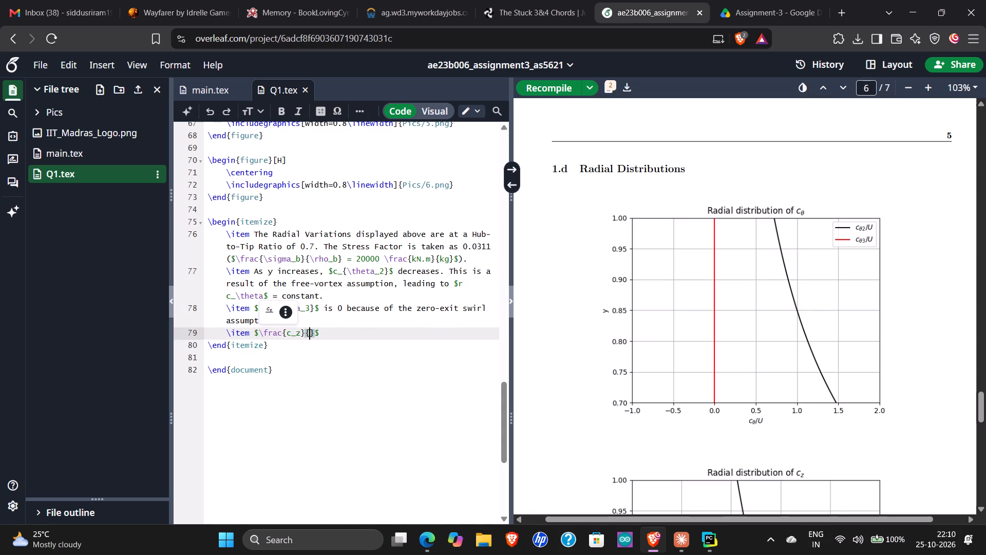
{"action": "key", "text": "shift+u"}
{"action": "key", "text": "Right"}
{"action": "key", "text": "Right"}
{"action": "key", "text": "space"}
{"action": "type", "text": "decreases with radius, b"}
{"action": "key", "text": "BackSpace"}
{"action": "type", "text": "which can be attributed to the increase in"}
{"action": "key", "text": "space"}
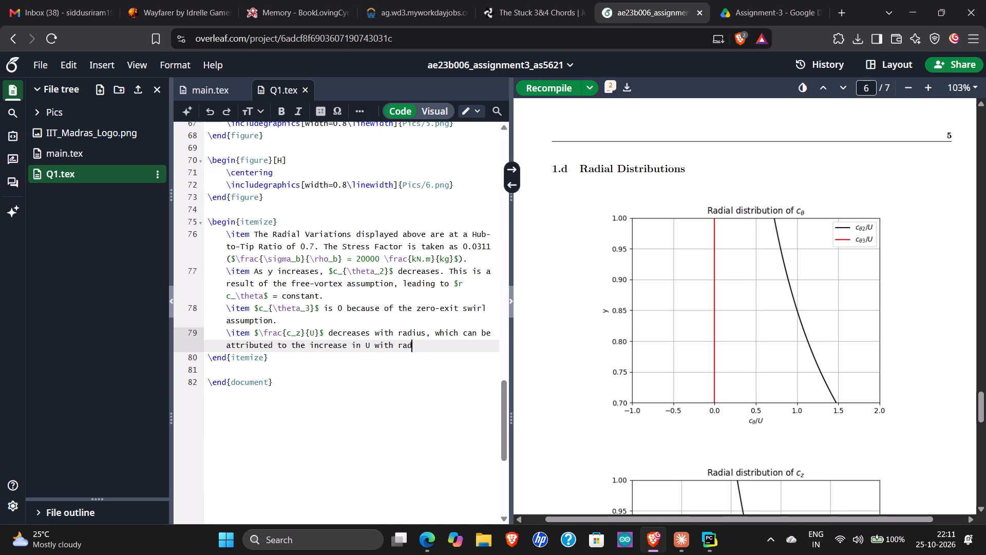
Start a fifth item in the Radial Distributions list.
{"action": "key", "text": "Return"}
{"action": "type", "text": "\\i"}
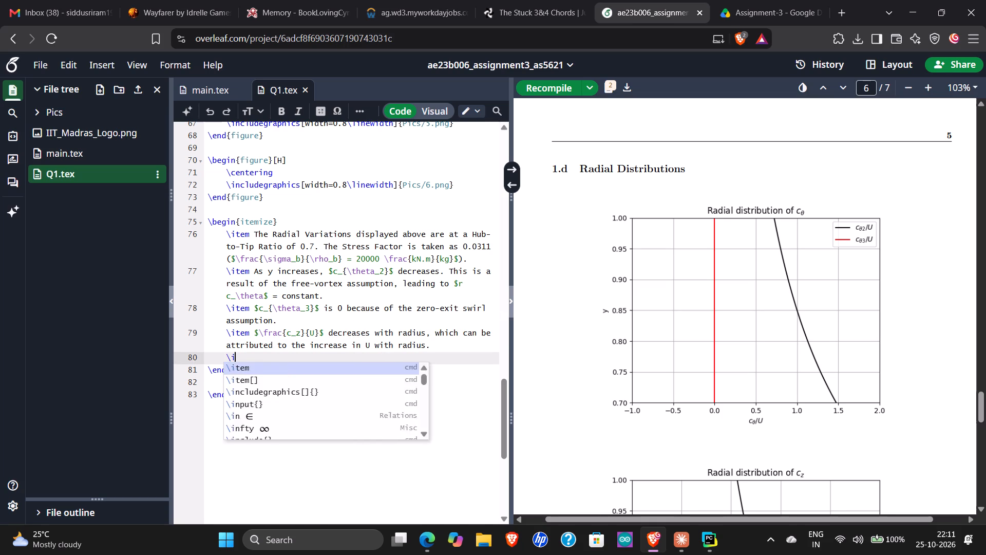
{"action": "key", "text": "Return"}
{"action": "key", "text": "Escape"}
{"action": "scroll", "coordinate": [365, 275], "scroll_direction": "down", "scroll_amount": 1}
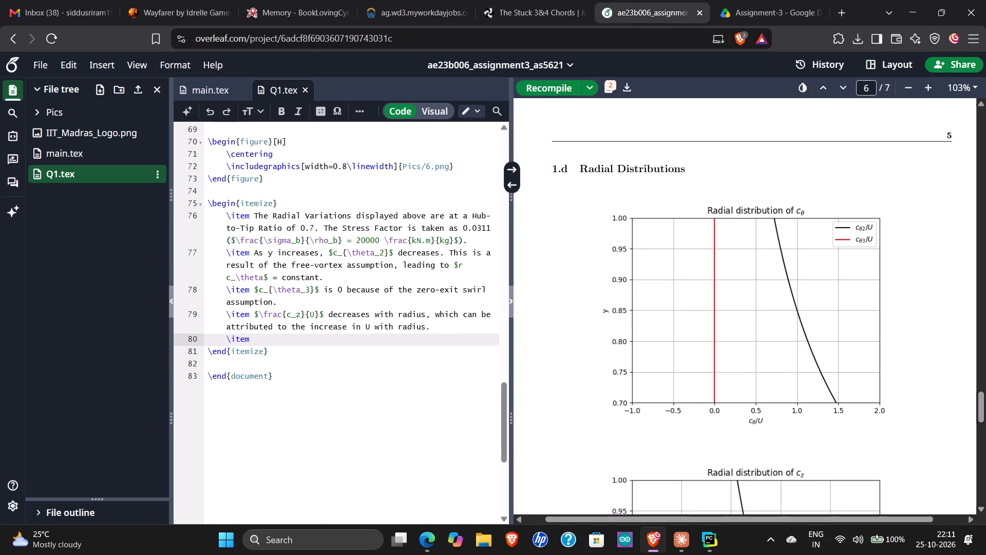
{"action": "scroll", "coordinate": [365, 275], "scroll_direction": "down", "scroll_amount": 1}
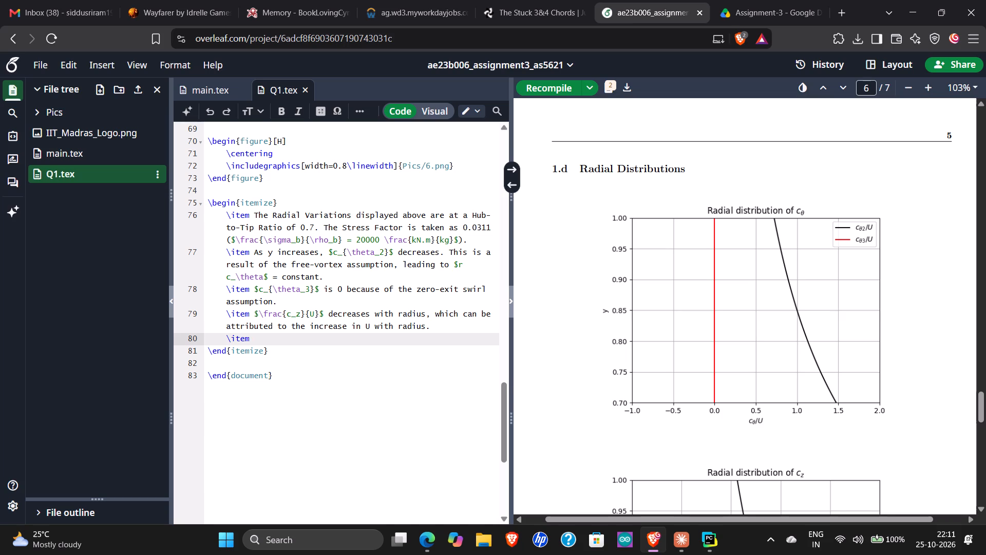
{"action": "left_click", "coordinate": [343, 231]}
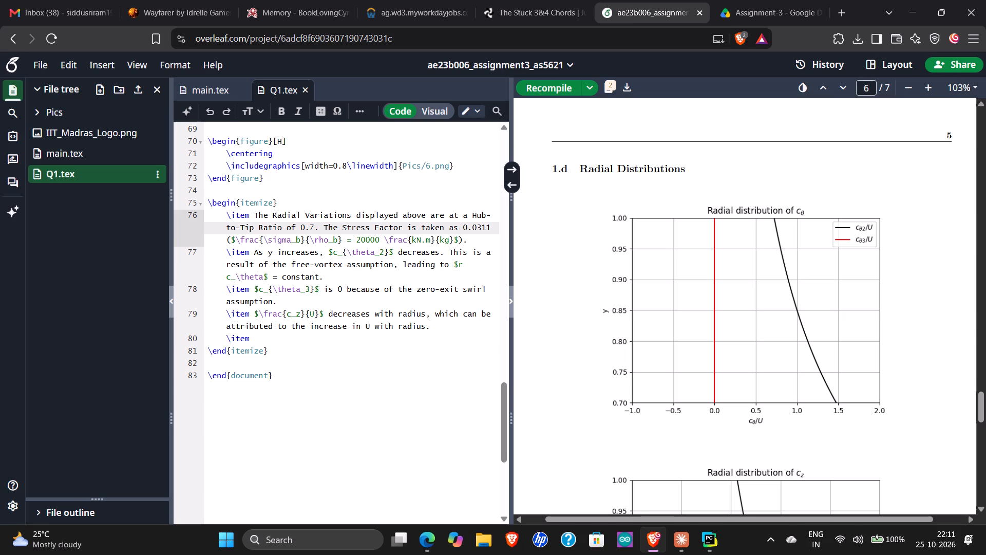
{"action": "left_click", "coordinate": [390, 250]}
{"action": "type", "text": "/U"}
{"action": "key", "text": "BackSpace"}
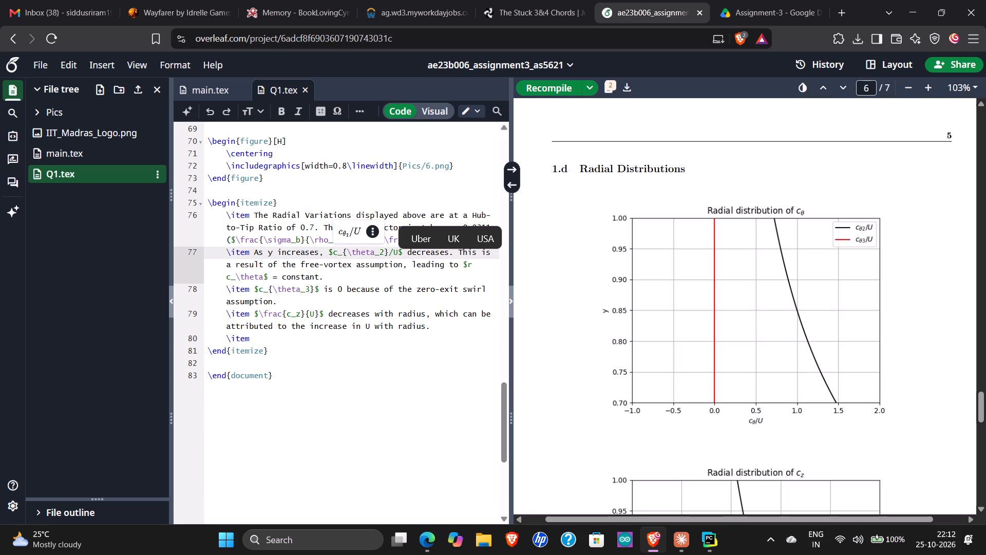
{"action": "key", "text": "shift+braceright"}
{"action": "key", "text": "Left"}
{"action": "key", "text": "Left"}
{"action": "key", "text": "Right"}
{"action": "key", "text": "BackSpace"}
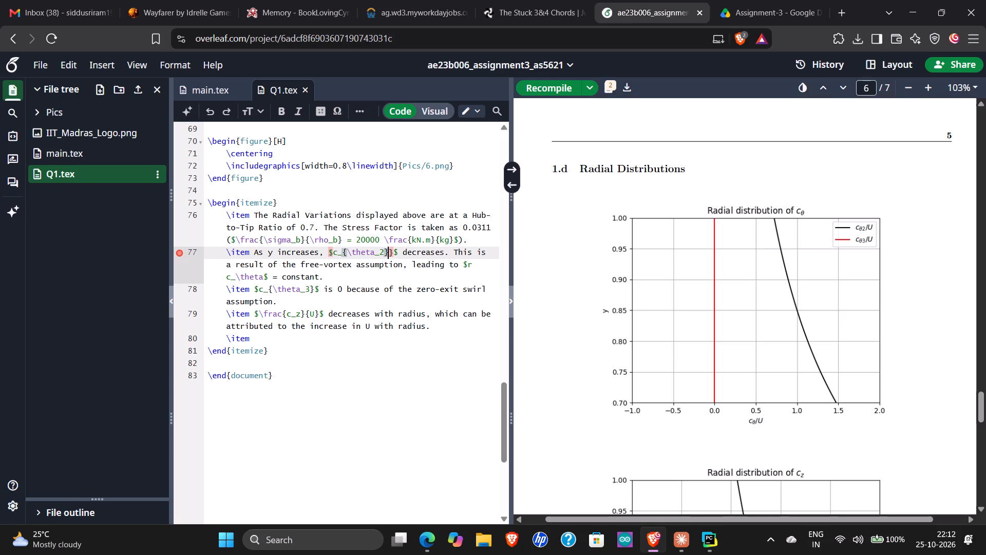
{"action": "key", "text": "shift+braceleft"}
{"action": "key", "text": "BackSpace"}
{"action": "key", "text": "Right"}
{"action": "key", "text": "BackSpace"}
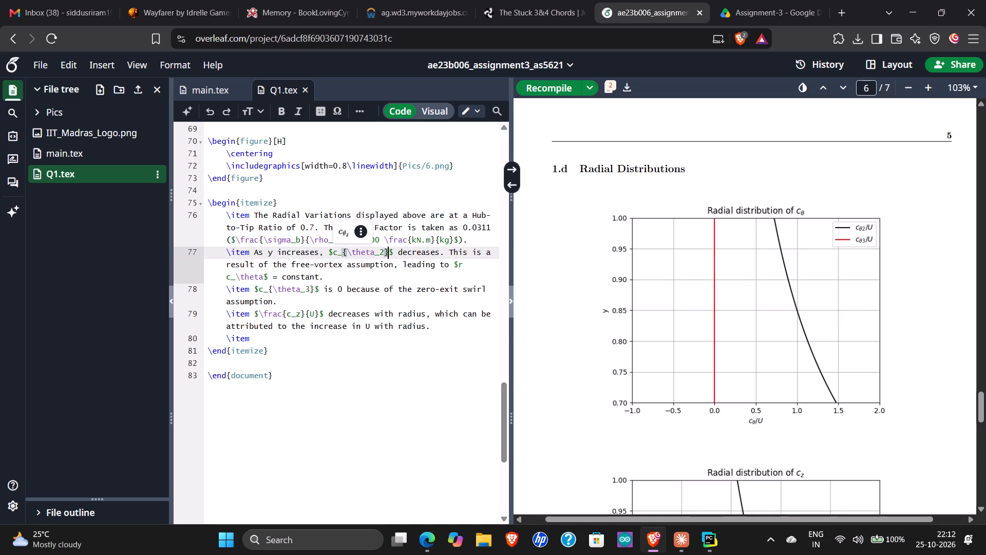
Rewrite $c_{\theta_2}$ in the second Radial Distributions item as the fraction $\frac{c_{\theta_2}}{U}$.
{"action": "key", "text": "shift+braceleft"}
{"action": "key", "text": "shift+u"}
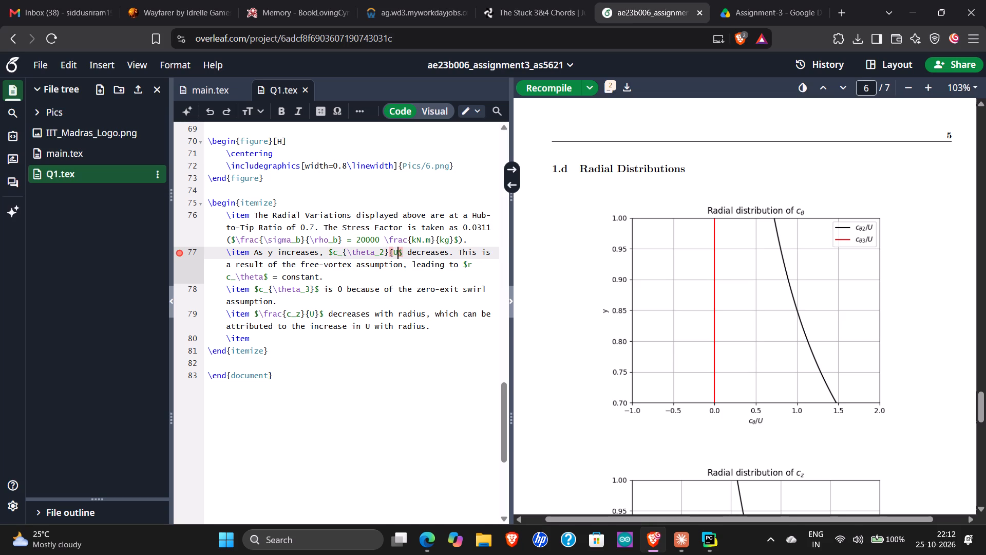
{"action": "key", "text": "shift+braceright"}
{"action": "key", "text": "Left"}
{"action": "key", "text": "Left"}
{"action": "key", "text": "Left"}
{"action": "key", "text": "Left"}
{"action": "key", "text": "Left"}
{"action": "key", "text": "Left"}
{"action": "key", "text": "Left"}
{"action": "key", "text": "Left"}
{"action": "key", "text": "Left"}
{"action": "key", "text": "Left"}
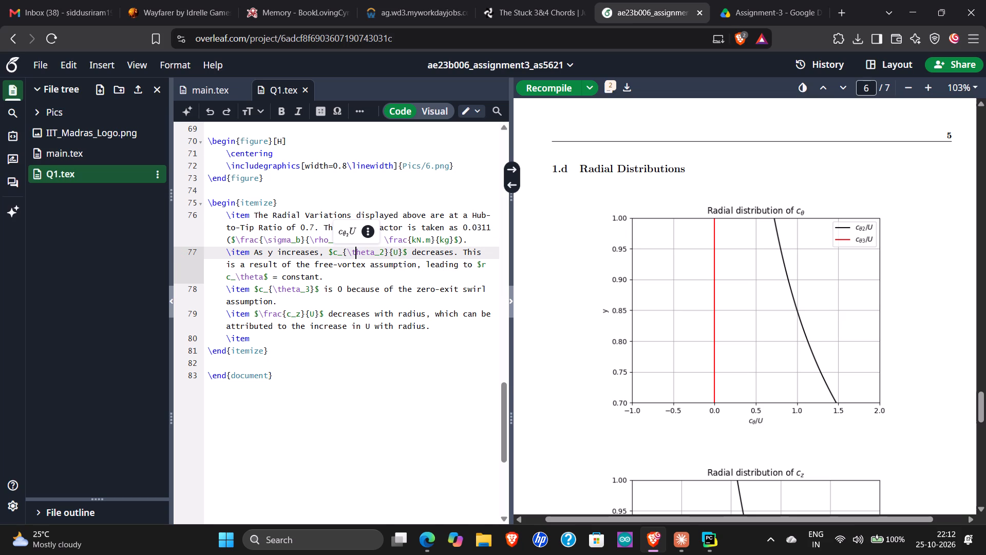
{"action": "key", "text": "Left"}
{"action": "key", "text": "Left"}
{"action": "key", "text": "Left"}
{"action": "key", "text": "Left"}
{"action": "key", "text": "Left"}
{"action": "key", "text": "Left"}
{"action": "key", "text": "Right"}
{"action": "type", "text": "\\d"}
{"action": "key", "text": "BackSpace"}
{"action": "type", "text": "frac"}
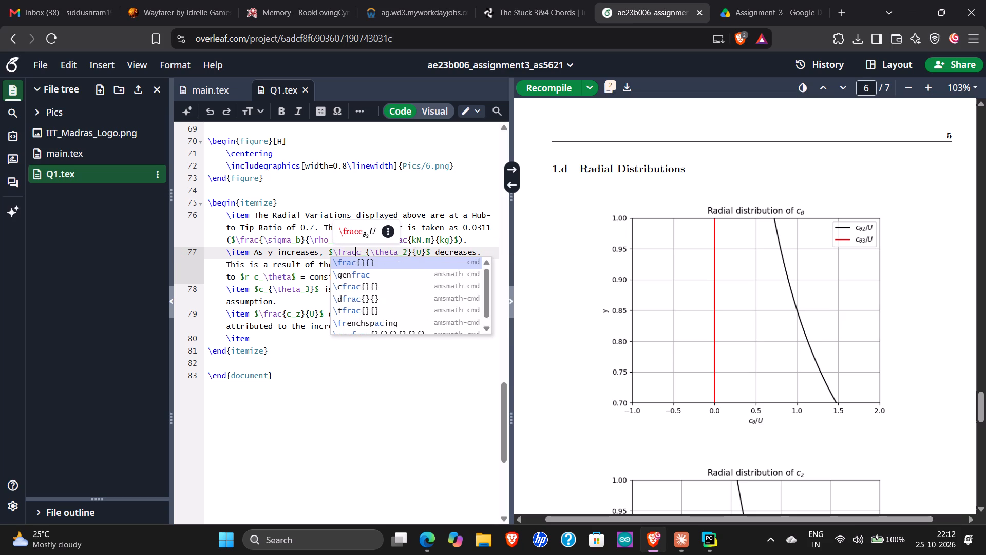
{"action": "key", "text": "Escape"}
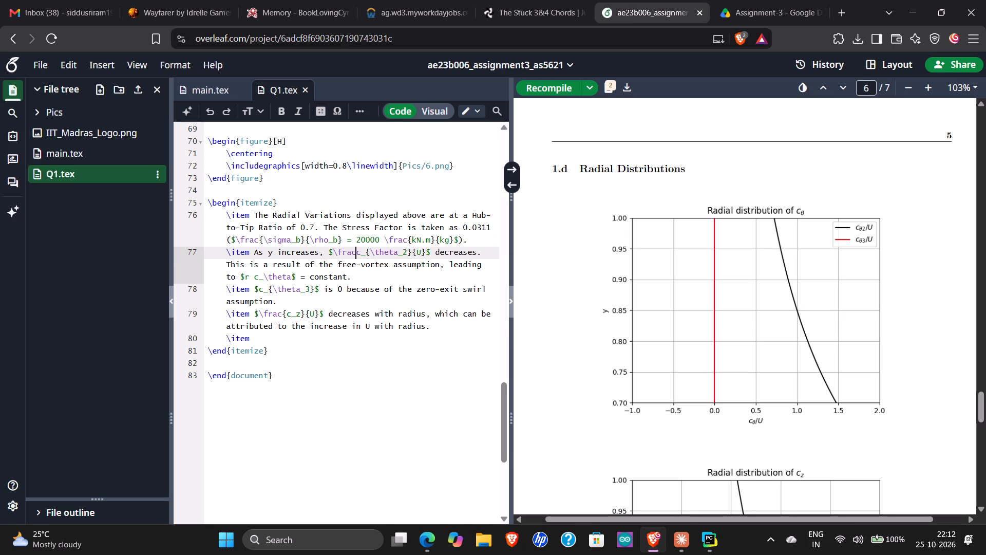
{"action": "key", "text": "shift+braceleft"}
{"action": "key", "text": "Right"}
{"action": "key", "text": "Right"}
{"action": "key", "text": "Right"}
{"action": "key", "text": "Right"}
{"action": "key", "text": "Right"}
{"action": "key", "text": "Right"}
{"action": "key", "text": "Right"}
{"action": "key", "text": "Right"}
{"action": "key", "text": "Right"}
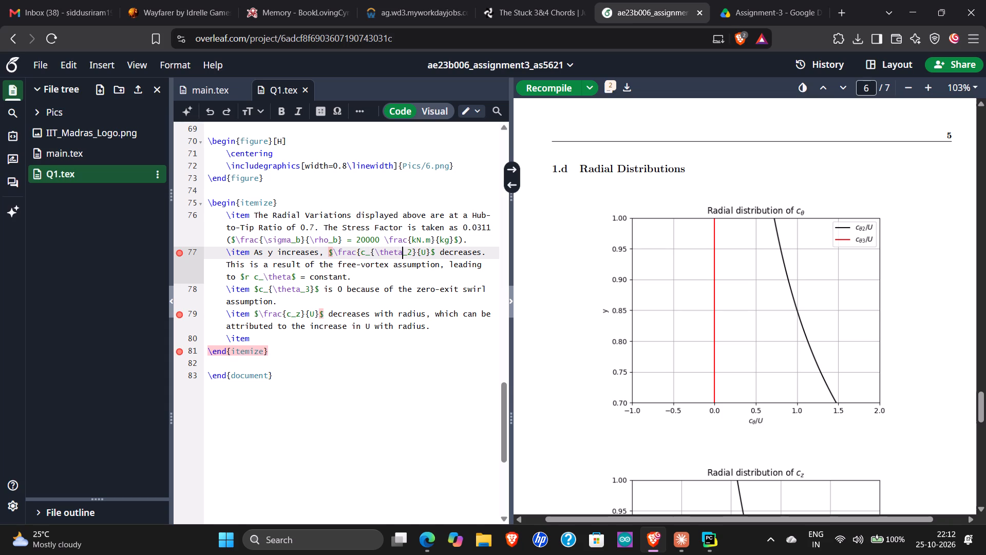
{"action": "key", "text": "Right"}
{"action": "key", "text": "Right"}
{"action": "key", "text": "Right"}
{"action": "key", "text": "shift+braceright"}
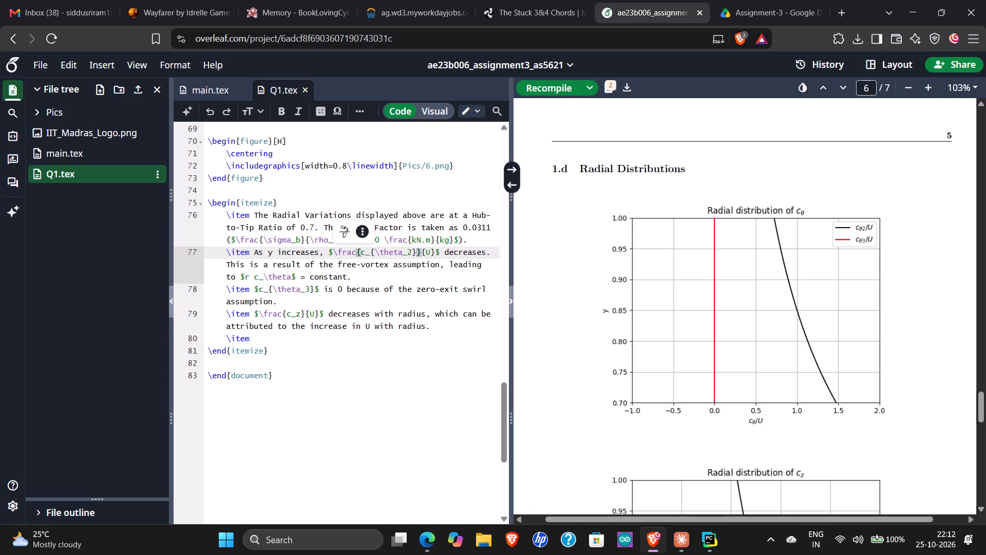
Replace the word "assumption" after "free-vortex" in the second item with "condition".
{"action": "left_click", "coordinate": [337, 275]}
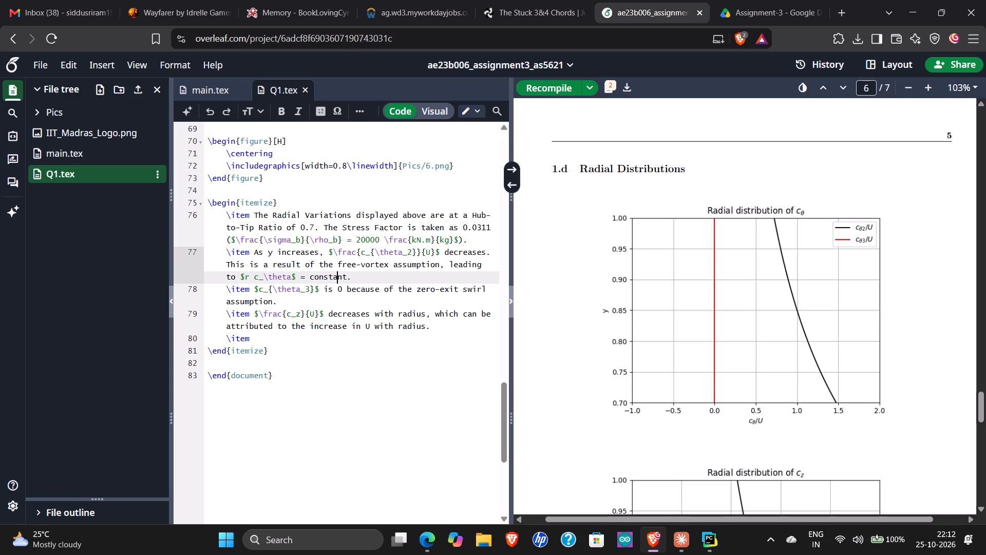
{"action": "left_click", "coordinate": [356, 279]}
{"action": "double_click", "coordinate": [421, 265]}
{"action": "type", "text": "condition"}
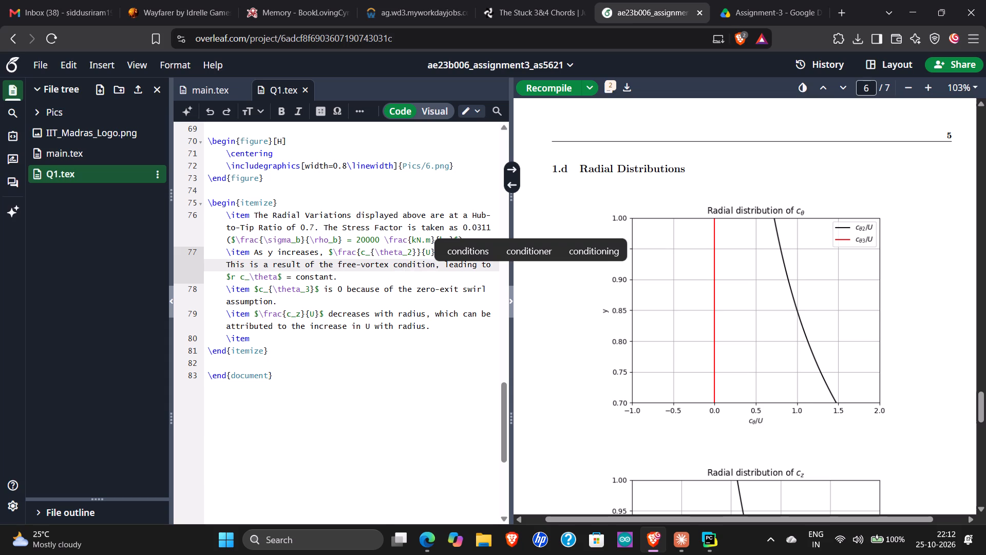
In the second Radial Distributions item, replace ", leading to" after "free-vortex condition" with an opening parenthesis before $r c_\theta$.
{"action": "key", "text": "Escape"}
{"action": "key", "text": "Delete"}
{"action": "key", "text": "Delete"}
{"action": "key", "text": "Delete"}
{"action": "key", "text": "Delete"}
{"action": "key", "text": "Delete"}
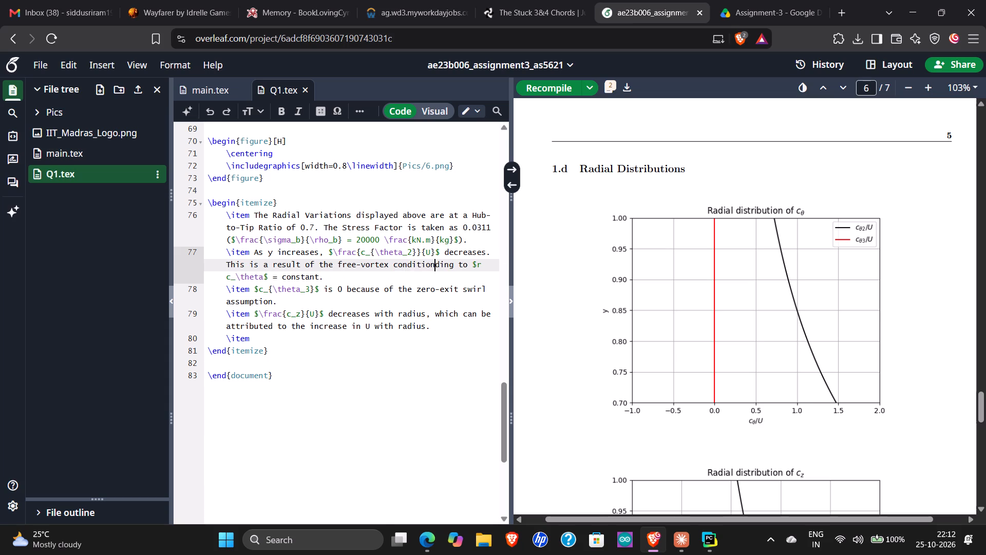
{"action": "key", "text": "Delete"}
{"action": "key", "text": "Delete"}
{"action": "key", "text": "Delete"}
{"action": "key", "text": "Delete"}
{"action": "key", "text": "Delete"}
{"action": "key", "text": "Delete"}
{"action": "key", "text": "Delete"}
{"action": "key", "text": "Delete"}
{"action": "key", "text": "Right"}
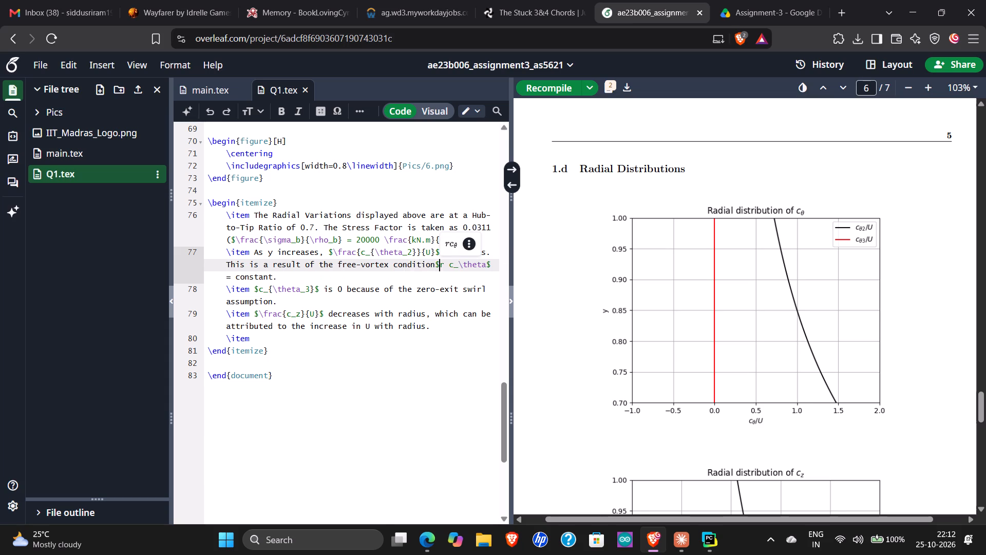
{"action": "key", "text": "Left"}
{"action": "key", "text": "space"}
{"action": "type", "text": ")"}
{"action": "key", "text": "BackSpace"}
{"action": "key", "text": "shift+parenleft"}
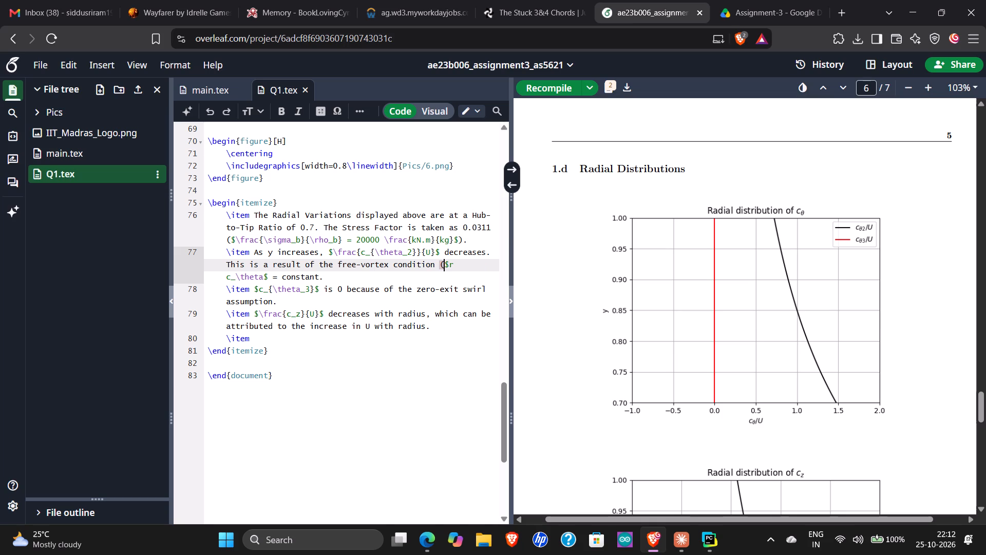
Close the parenthesis after "constant" in the second item and continue the sentence with "and the decrease in U".
{"action": "key", "text": "Right"}
{"action": "key", "text": "Down"}
{"action": "key", "text": "BackSpace"}
{"action": "type", "text": ") ad"}
{"action": "key", "text": "BackSpace"}
{"action": "key", "text": "d"}
{"action": "key", "text": "BackSpace"}
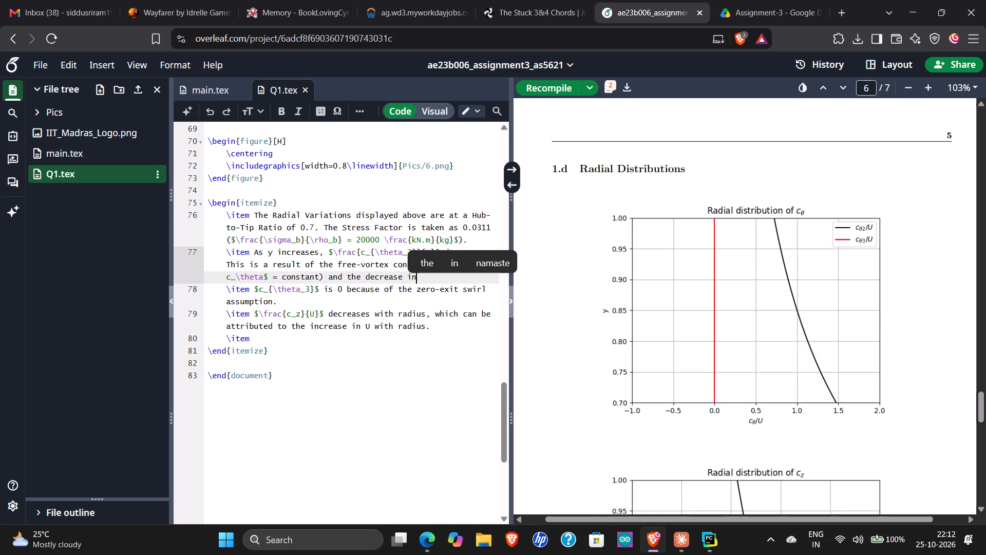
{"action": "scroll", "coordinate": [775, 325], "scroll_direction": "down", "scroll_amount": 3}
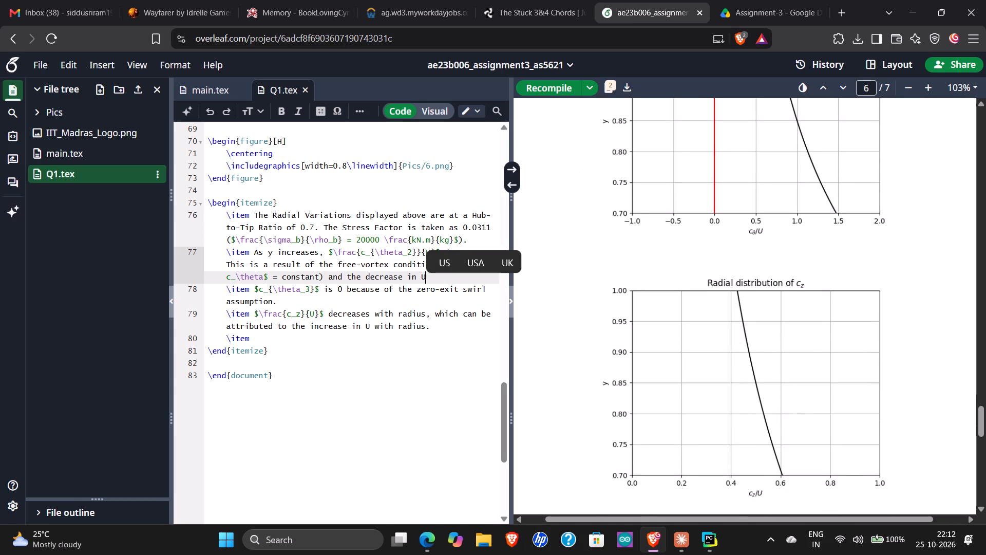
{"action": "scroll", "coordinate": [775, 325], "scroll_direction": "up", "scroll_amount": 1}
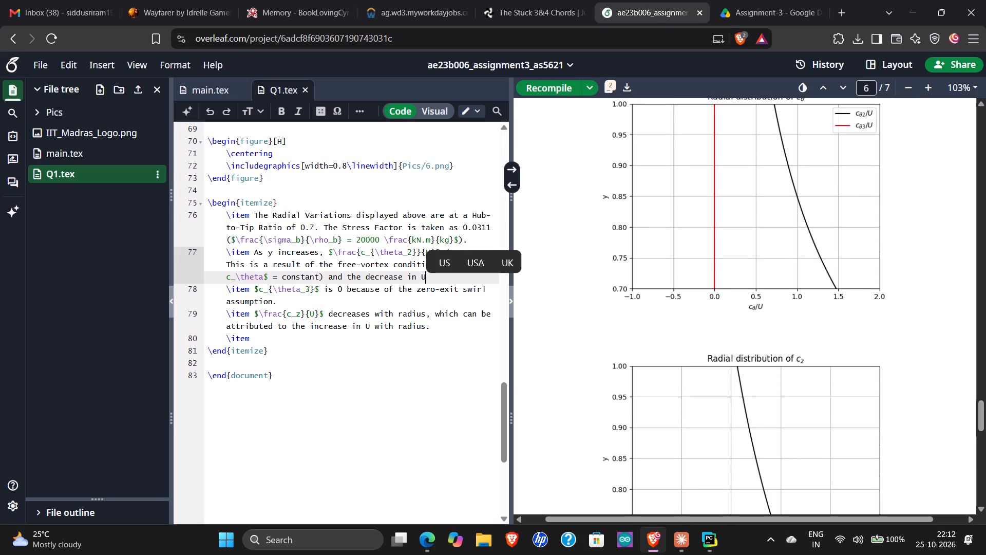
{"action": "key", "text": "Escape"}
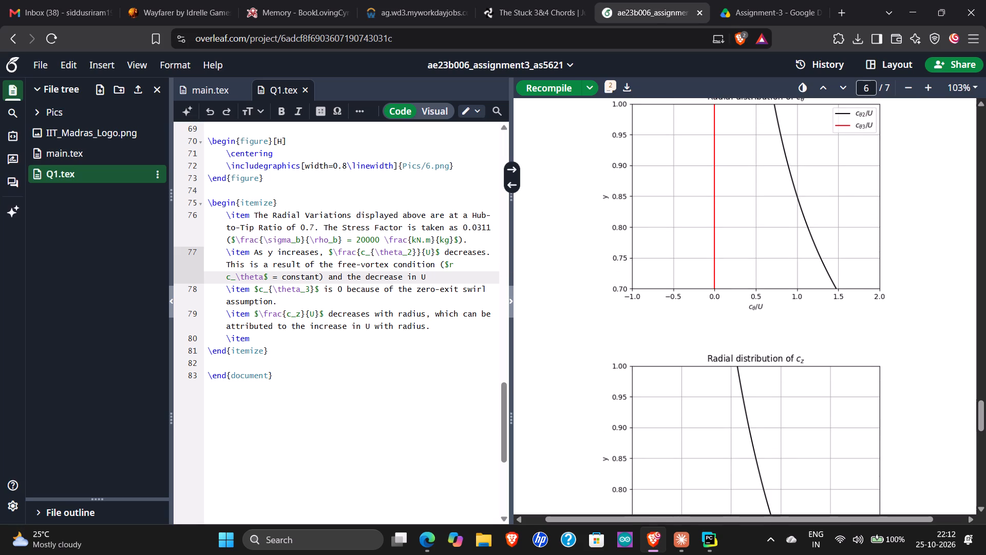
{"action": "left_click", "coordinate": [334, 266]}
{"action": "left_click", "coordinate": [435, 275]}
{"action": "key", "text": "space"}
{"action": "type", "text": "i"}
Replace "decrease in U" at the end of the second item with "increase in U with radius.".
{"action": "key", "text": "BackSpace"}
{"action": "key", "text": "w"}
{"action": "key", "text": "BackSpace"}
{"action": "key", "text": "BackSpace"}
{"action": "key", "text": "BackSpace"}
{"action": "key", "text": "BackSpace"}
{"action": "key", "text": "BackSpace"}
{"action": "key", "text": "BackSpace"}
{"action": "key", "text": "BackSpace"}
{"action": "key", "text": "BackSpace"}
{"action": "key", "text": "BackSpace"}
{"action": "key", "text": "BackSpace"}
{"action": "key", "text": "BackSpace"}
{"action": "key", "text": "BackSpace"}
{"action": "key", "text": "BackSpace"}
{"action": "key", "text": "BackSpace"}
{"action": "key", "text": "BackSpace"}
{"action": "key", "text": "BackSpace"}
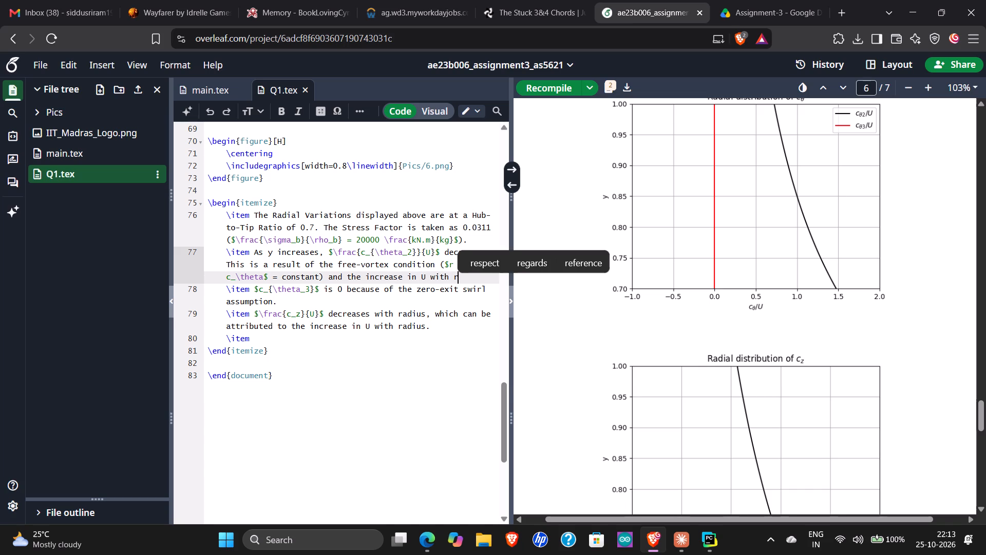
{"action": "type", "text": "adius."}
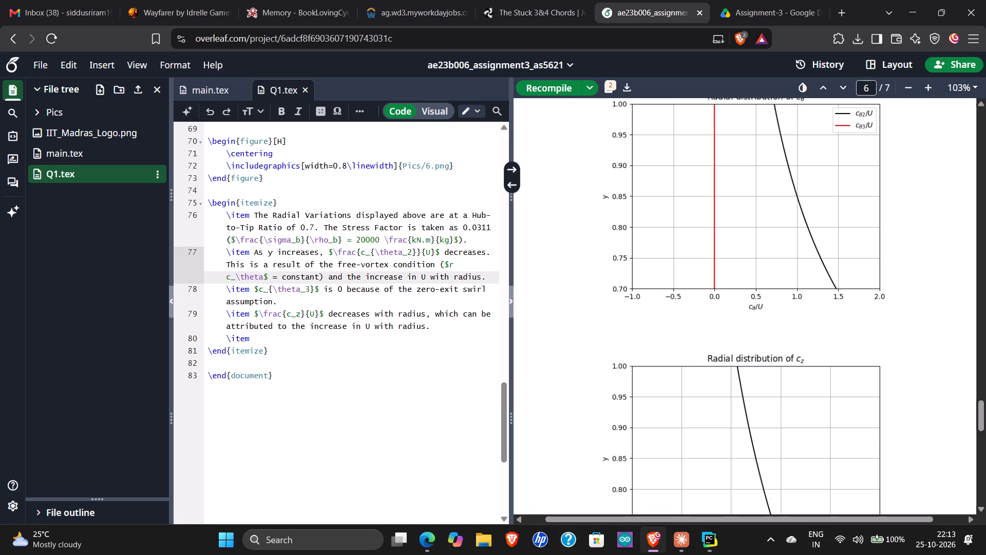
Switch to PyCharm, rerun all cells of Code_3.ipynb to regenerate the plots, and close PyCharm.
{"action": "key", "text": "alt+Tab"}
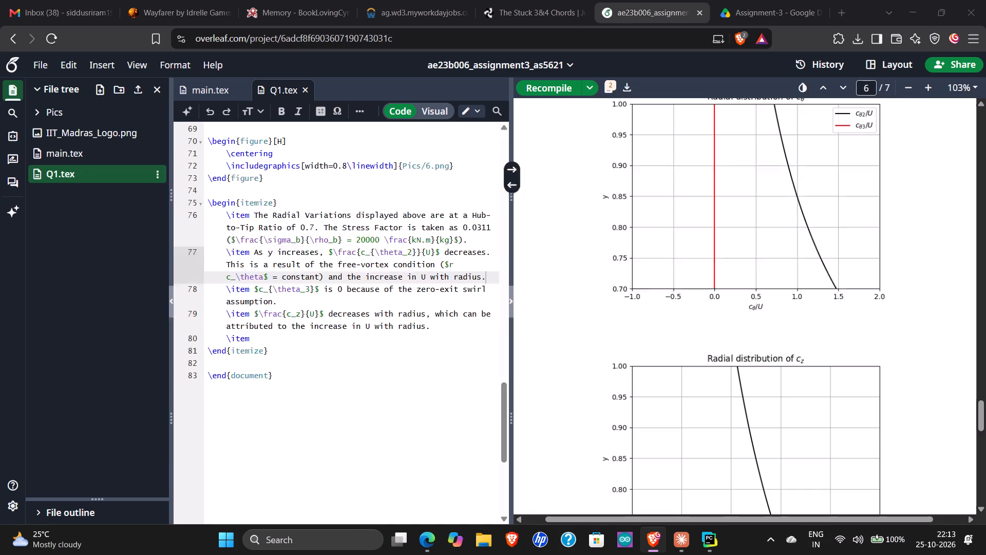
{"action": "scroll", "coordinate": [374, 275], "scroll_direction": "down", "scroll_amount": 1}
{"action": "left_click", "coordinate": [374, 275]}
{"action": "scroll", "coordinate": [374, 275], "scroll_direction": "down", "scroll_amount": 2}
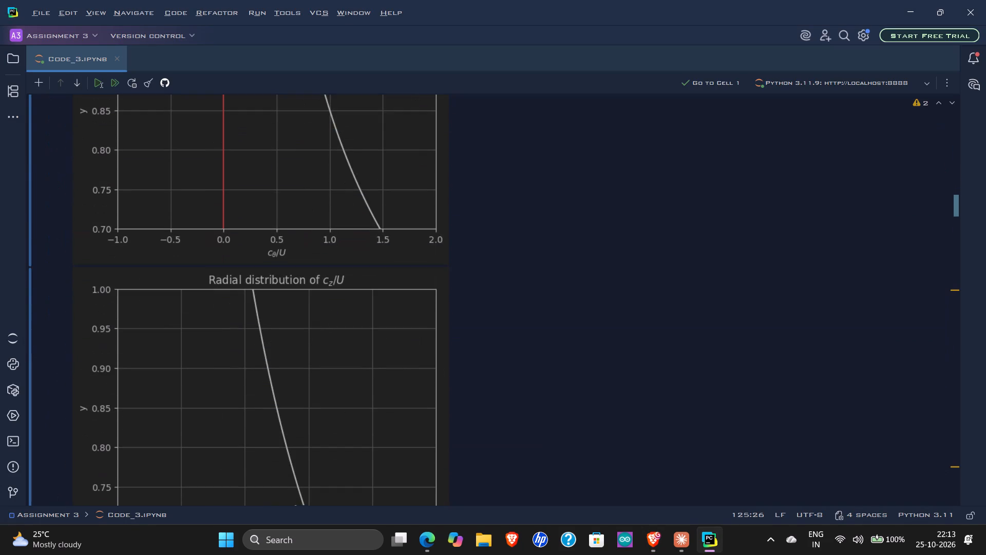
{"action": "scroll", "coordinate": [374, 275], "scroll_direction": "up", "scroll_amount": 2}
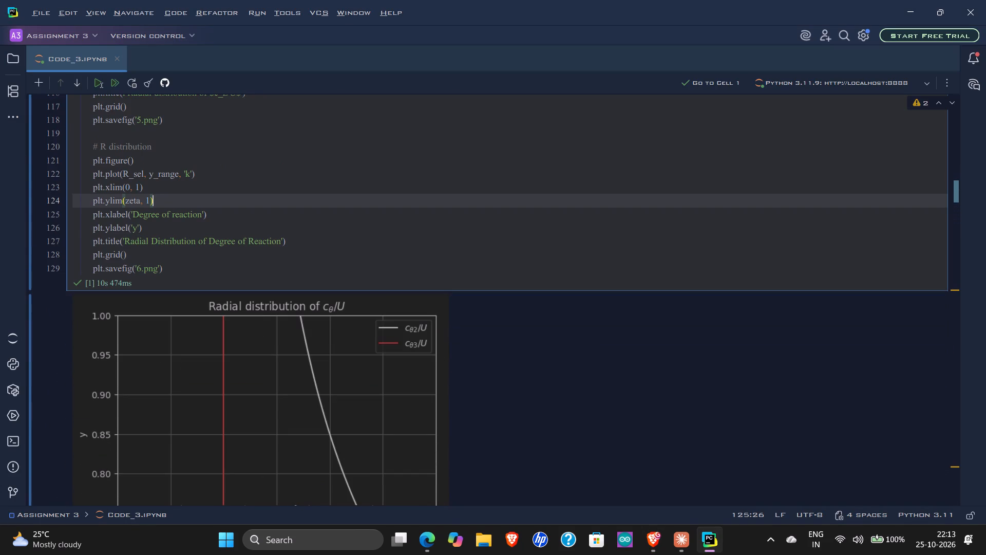
{"action": "left_click", "coordinate": [116, 82]}
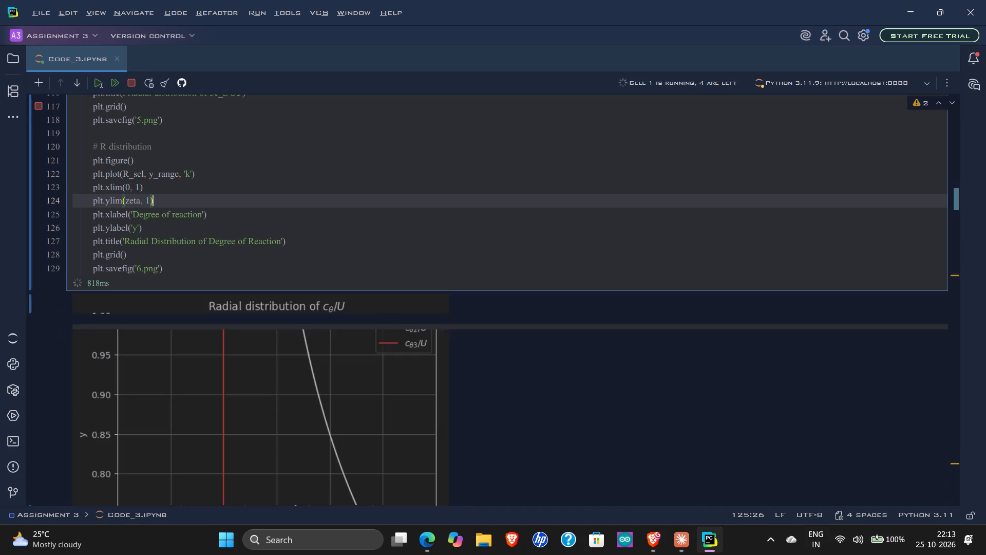
{"action": "scroll", "coordinate": [210, 198], "scroll_direction": "down", "scroll_amount": 15}
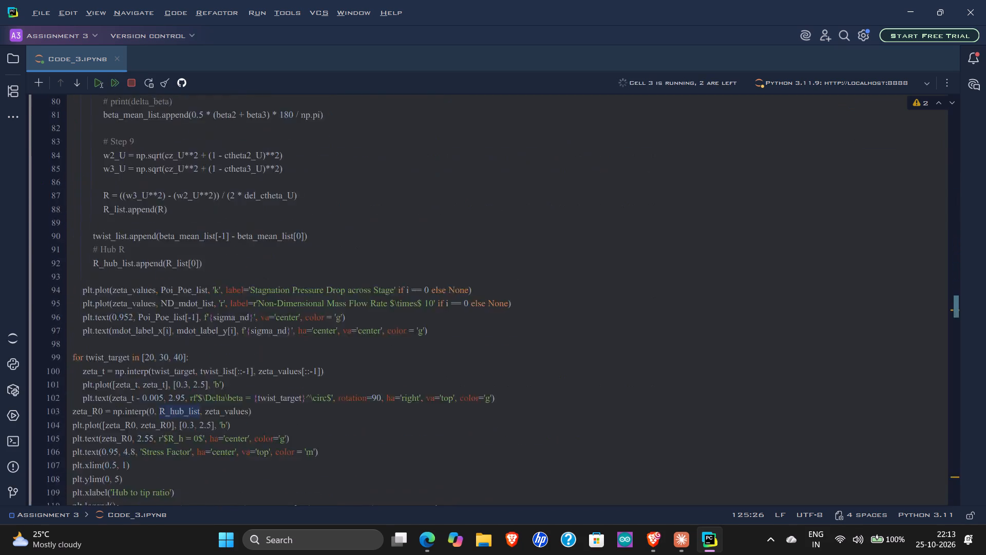
{"action": "scroll", "coordinate": [210, 198], "scroll_direction": "down", "scroll_amount": 12}
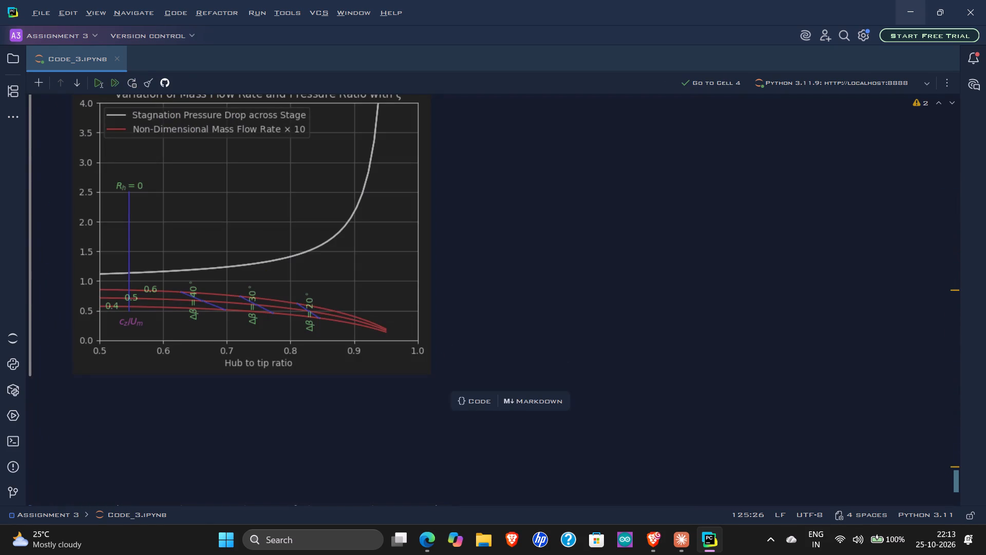
{"action": "left_click", "coordinate": [985, 0]}
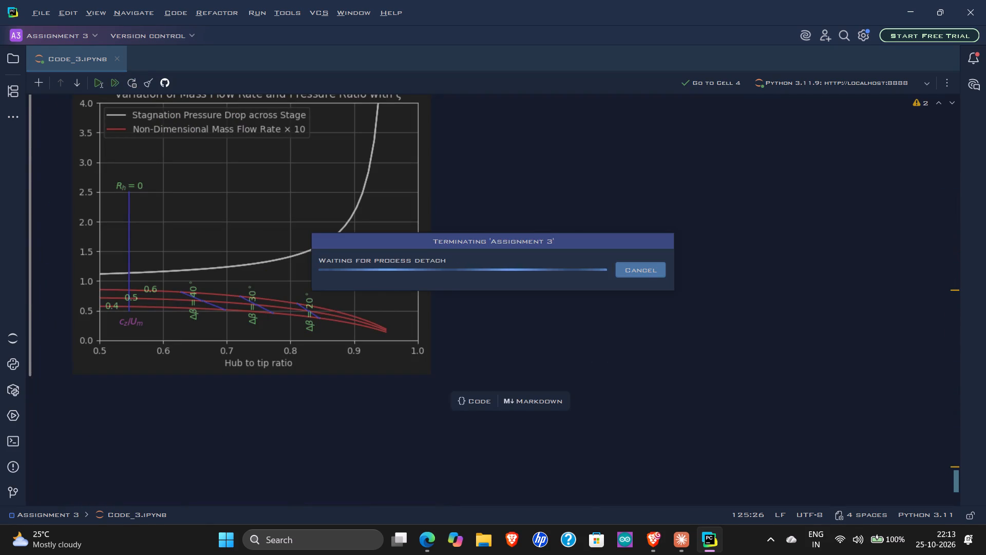
Back in Overleaf, delete the outdated plot 4.png from the Pics folder.
{"action": "left_click", "coordinate": [64, 108]}
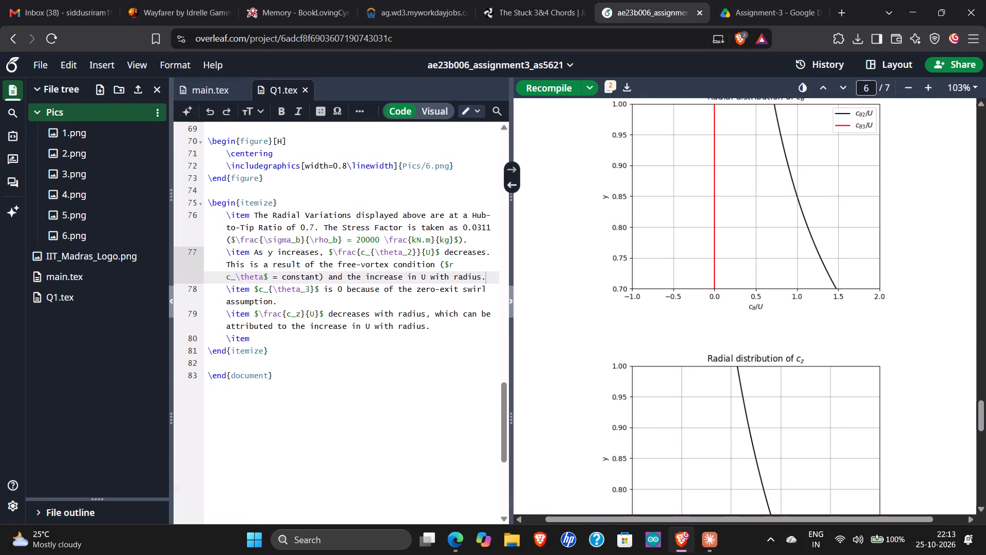
{"action": "left_click", "coordinate": [71, 195]}
{"action": "scroll", "coordinate": [747, 285], "scroll_direction": "down", "scroll_amount": 1}
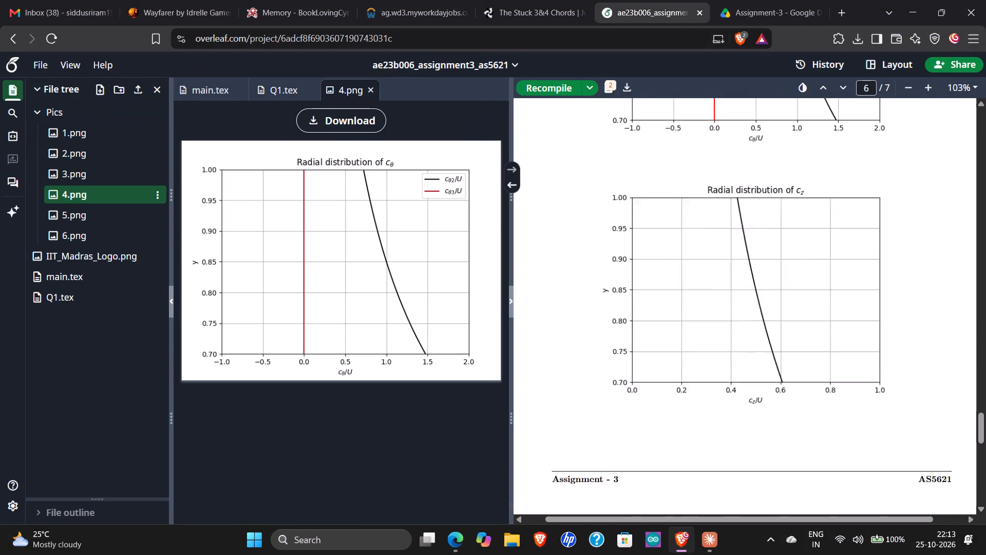
{"action": "scroll", "coordinate": [747, 285], "scroll_direction": "down", "scroll_amount": 1}
{"action": "scroll", "coordinate": [747, 285], "scroll_direction": "up", "scroll_amount": 2}
{"action": "scroll", "coordinate": [747, 285], "scroll_direction": "down", "scroll_amount": 1}
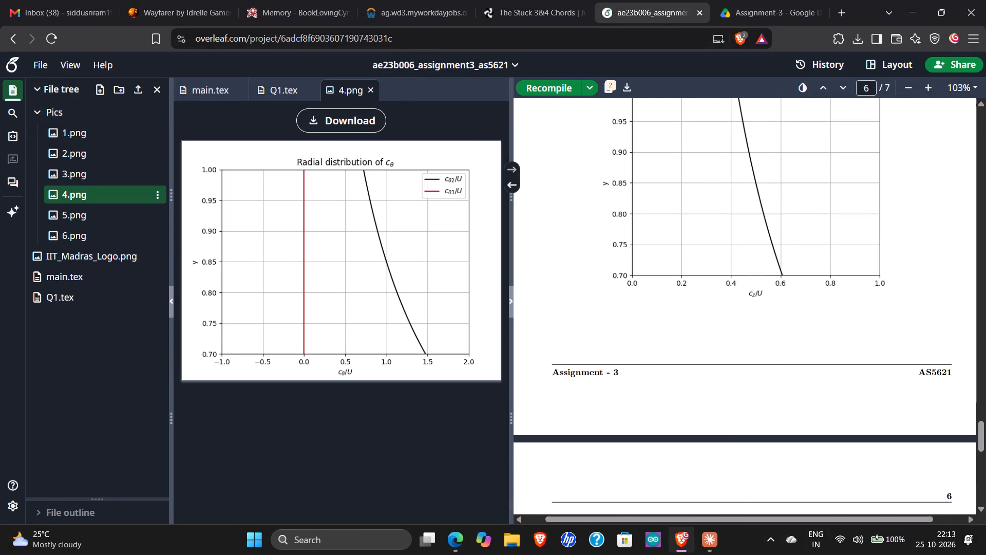
{"action": "scroll", "coordinate": [747, 285], "scroll_direction": "down", "scroll_amount": 1}
{"action": "scroll", "coordinate": [747, 285], "scroll_direction": "up", "scroll_amount": 4}
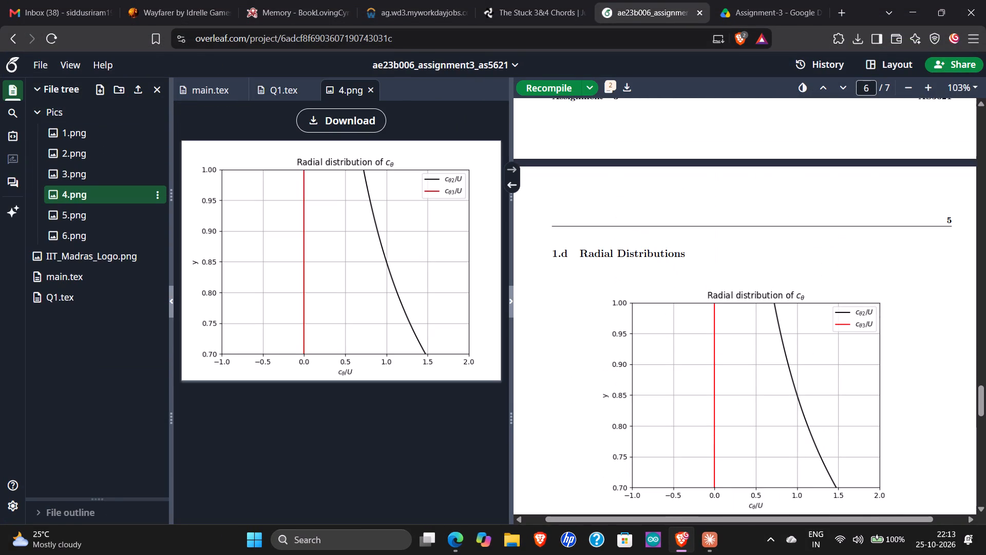
{"action": "left_click", "coordinate": [160, 193]}
{"action": "left_click", "coordinate": [201, 272]}
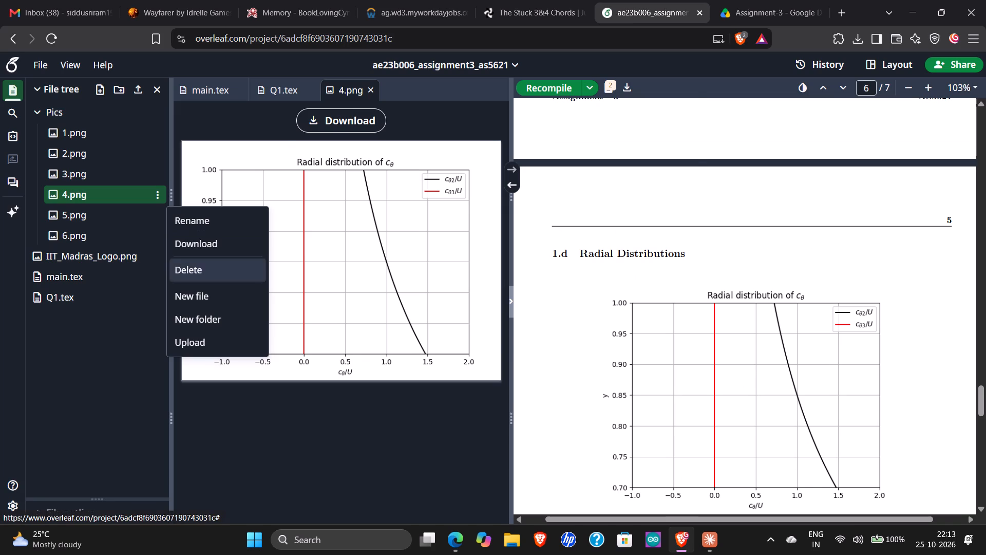
{"action": "left_click", "coordinate": [639, 208]}
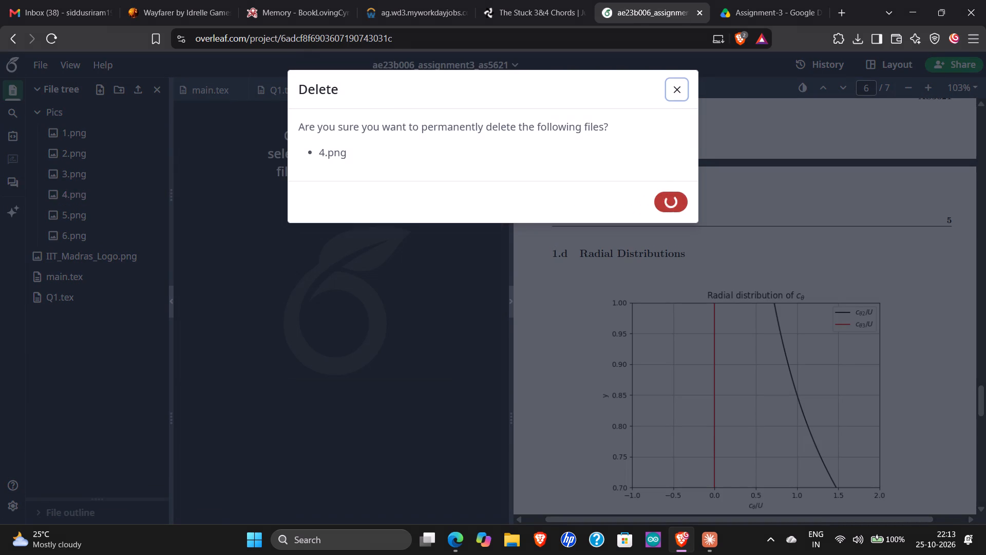
Delete the outdated plot 5.png from the Pics folder.
{"action": "left_click", "coordinate": [90, 191]}
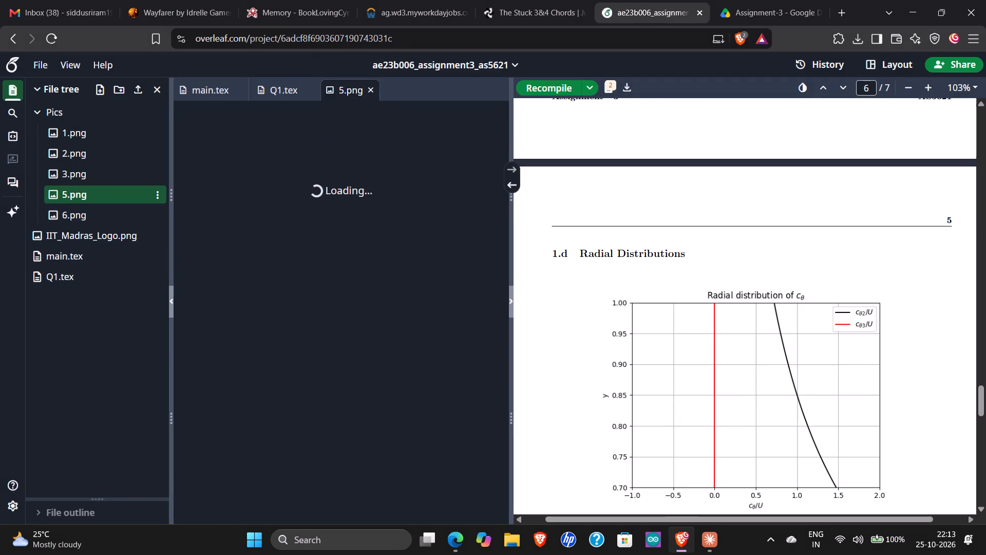
{"action": "left_click", "coordinate": [156, 195]}
{"action": "left_click", "coordinate": [190, 268]}
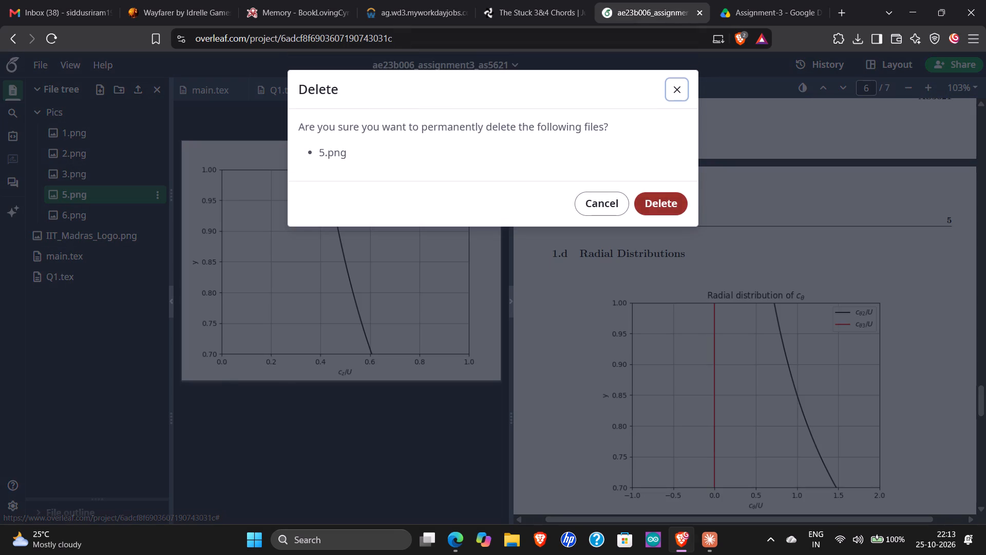
{"action": "left_click", "coordinate": [666, 198]}
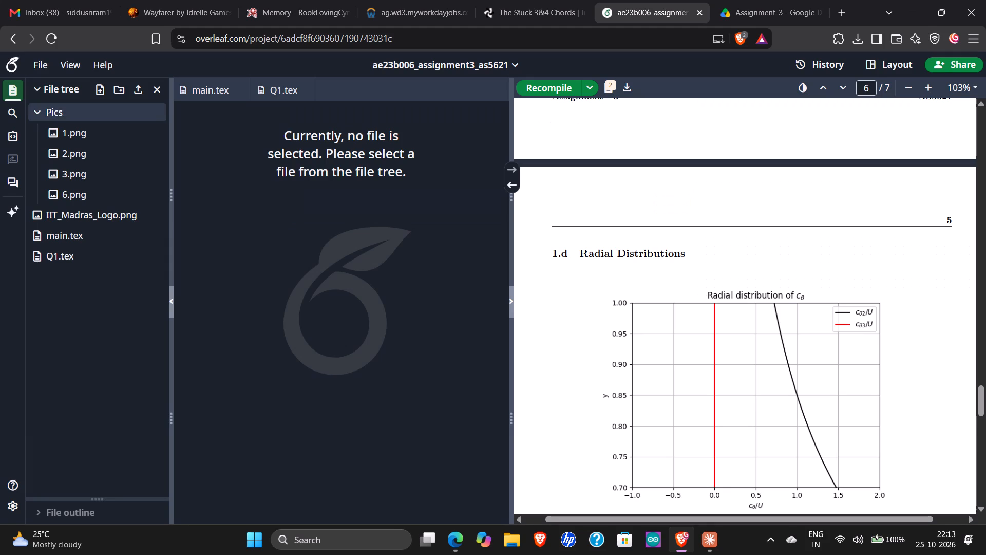
Upload the regenerated 4.png and 5.png from the Assignment 3 folder into Pics.
{"action": "left_click", "coordinate": [72, 118]}
{"action": "left_click", "coordinate": [141, 85]}
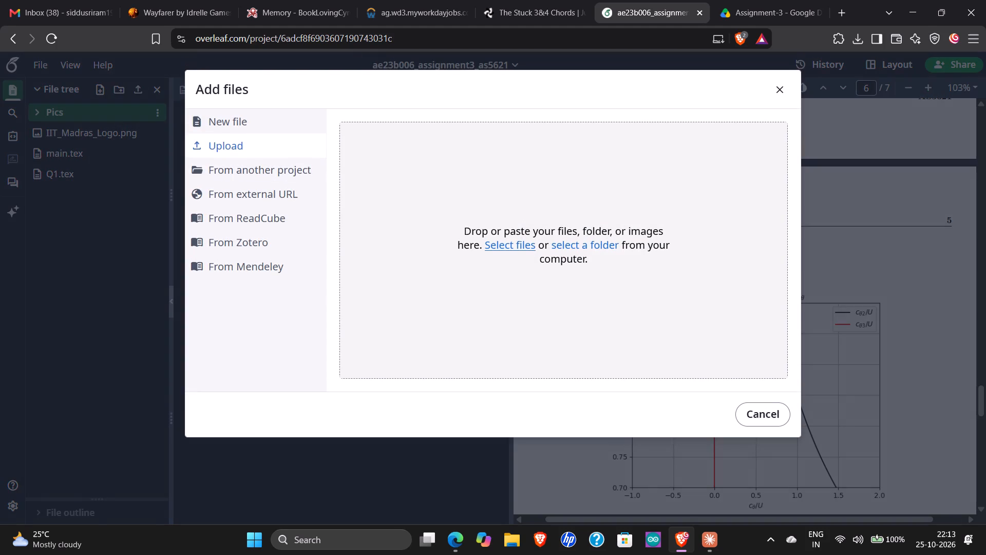
{"action": "left_click", "coordinate": [506, 248]}
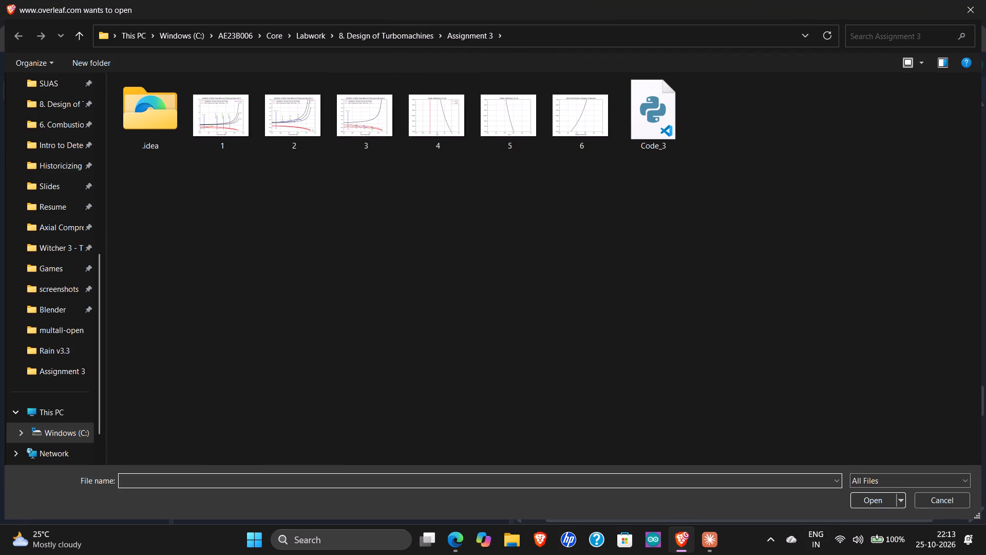
{"action": "left_click_drag", "start_coordinate": [446, 162], "coordinate": [513, 118]}
{"action": "key", "text": "Return"}
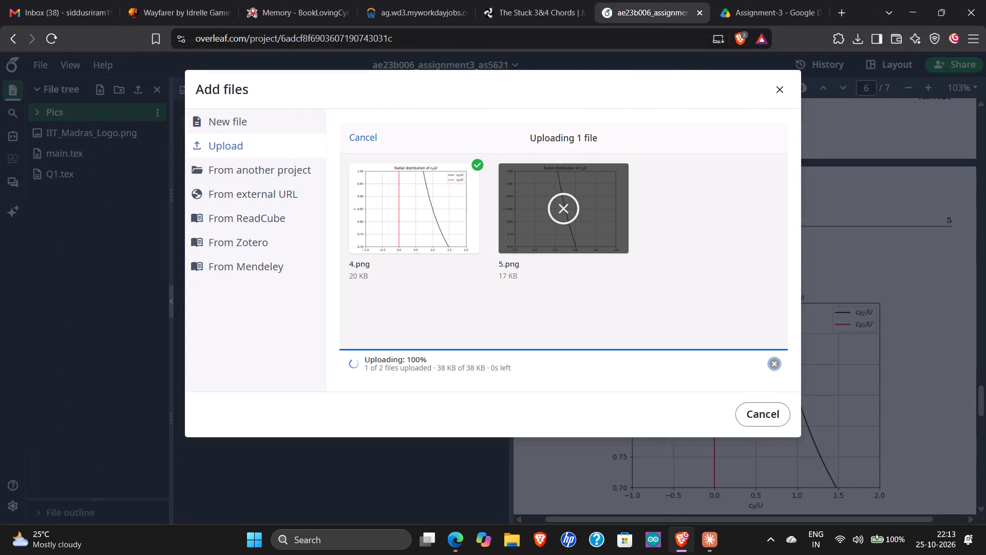
Open main.tex and recompile the report.
{"action": "left_click", "coordinate": [216, 94]}
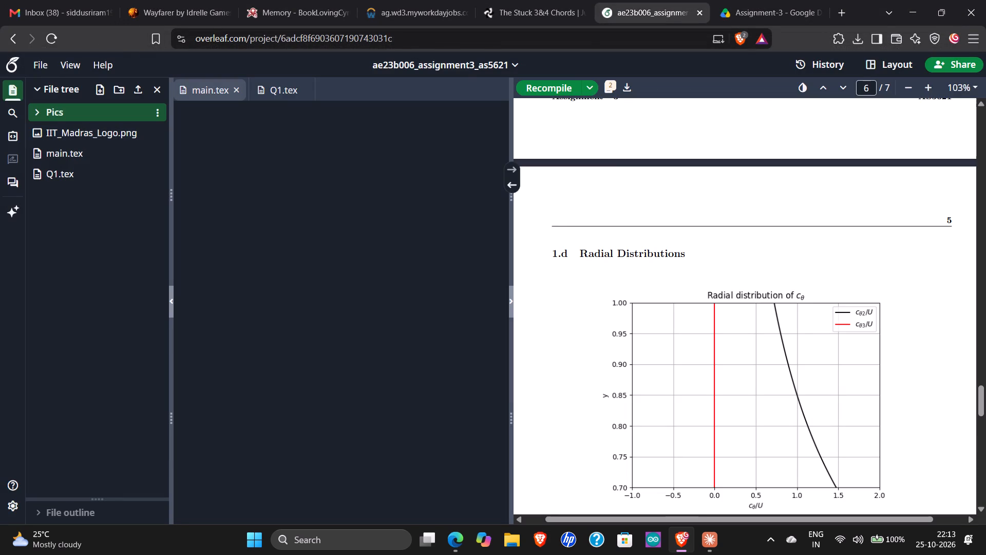
{"action": "left_click", "coordinate": [540, 86]}
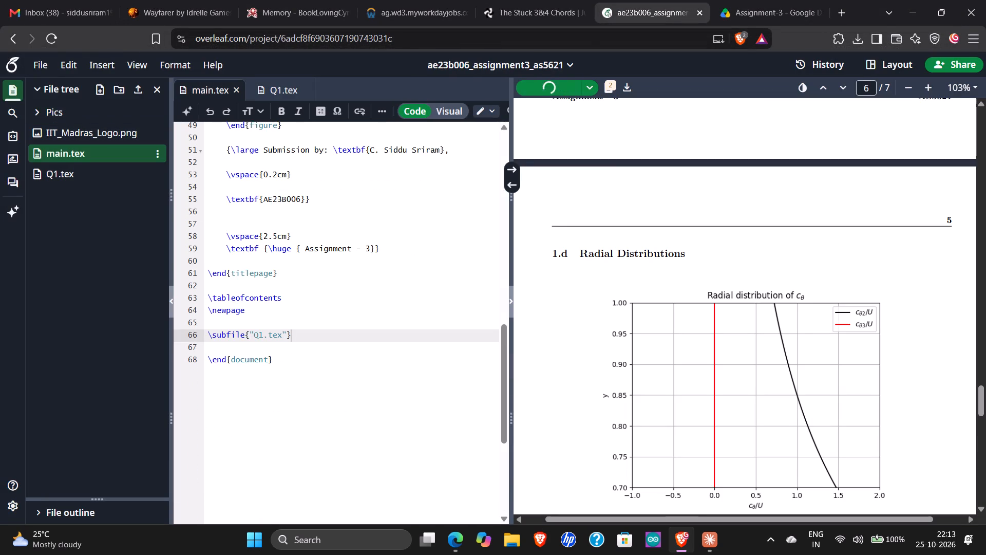
{"action": "left_click", "coordinate": [275, 81]}
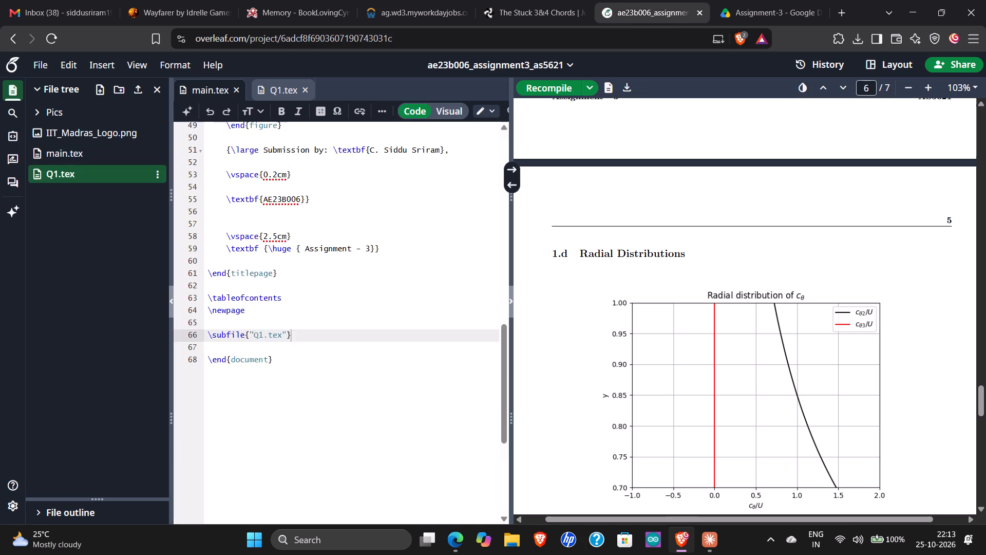
{"action": "scroll", "coordinate": [338, 367], "scroll_direction": "down", "scroll_amount": 1}
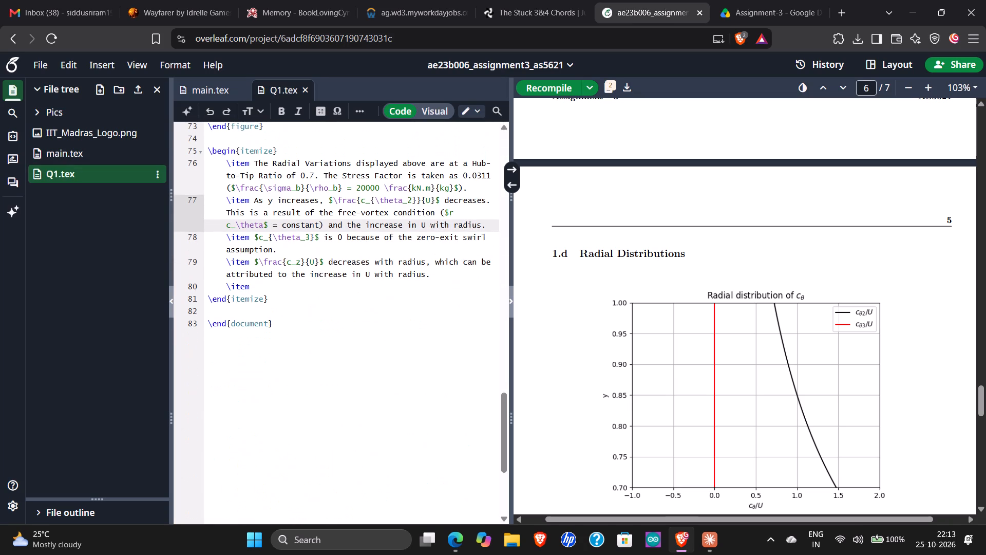
{"action": "left_click", "coordinate": [343, 281]}
{"action": "left_click", "coordinate": [336, 285]}
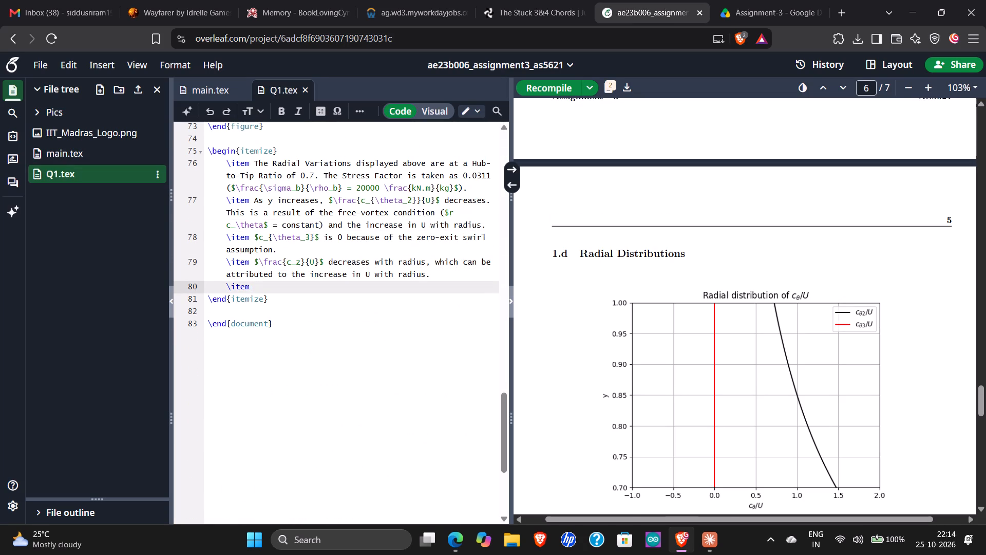
{"action": "scroll", "coordinate": [750, 391], "scroll_direction": "down", "scroll_amount": 6}
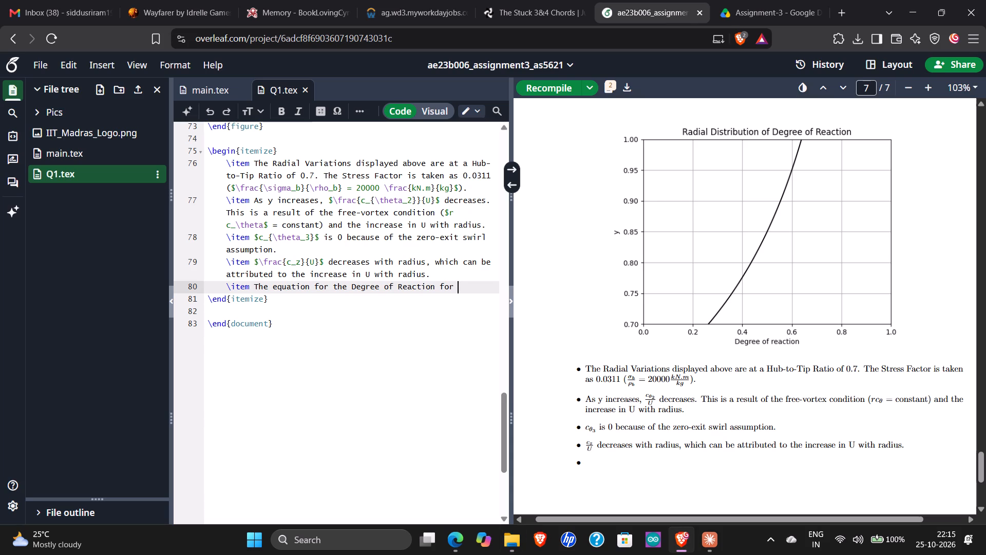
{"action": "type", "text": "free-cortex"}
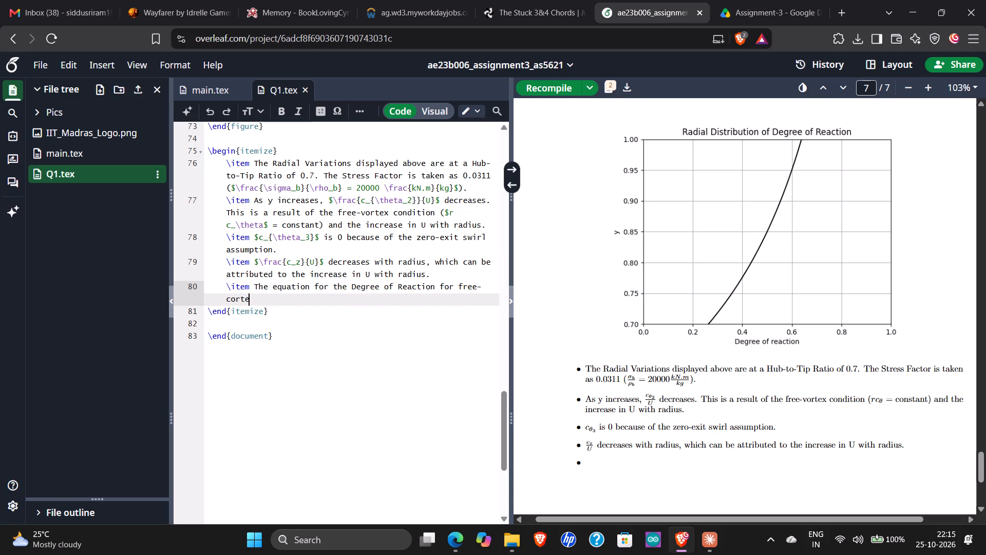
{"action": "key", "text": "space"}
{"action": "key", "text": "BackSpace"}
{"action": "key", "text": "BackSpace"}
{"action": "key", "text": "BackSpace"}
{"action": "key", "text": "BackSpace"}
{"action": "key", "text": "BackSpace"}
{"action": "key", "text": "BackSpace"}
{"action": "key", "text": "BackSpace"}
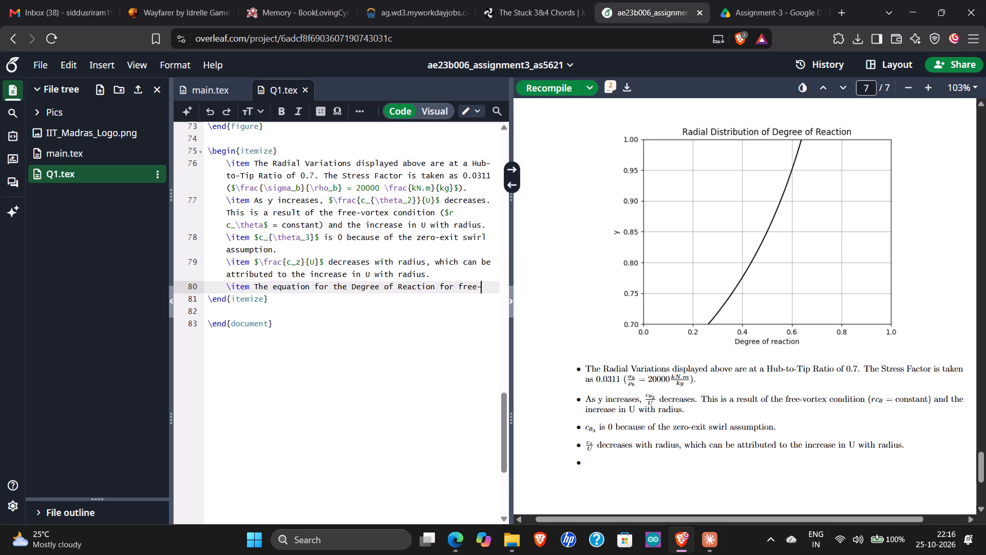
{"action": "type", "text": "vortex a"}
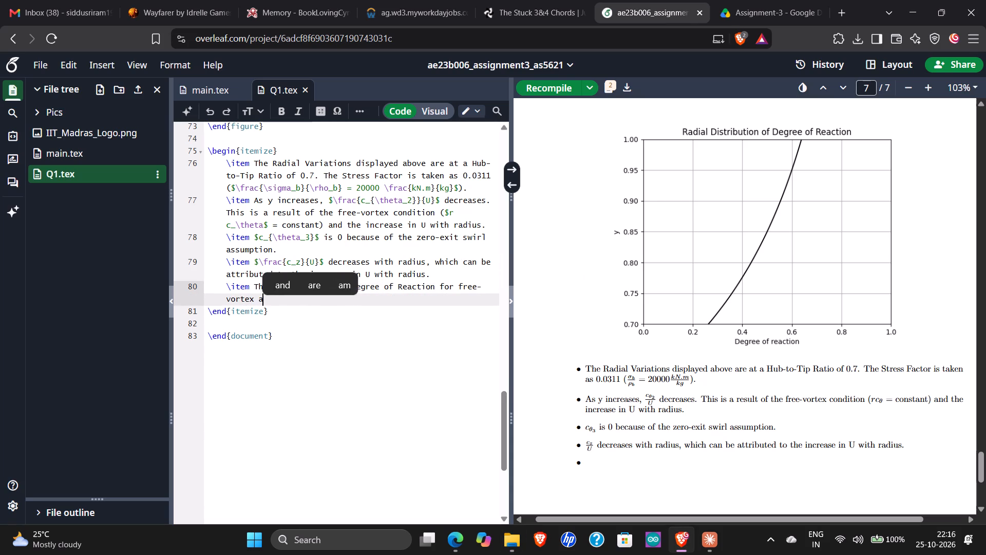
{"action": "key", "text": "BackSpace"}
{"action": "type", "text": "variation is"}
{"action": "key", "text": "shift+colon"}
Insert an unnumbered equation* environment below the Degree of Reaction bullet and start it with "R = 1 -".
{"action": "key", "text": "Return"}
{"action": "type", "text": "\\be"}
{"action": "key", "text": "Return"}
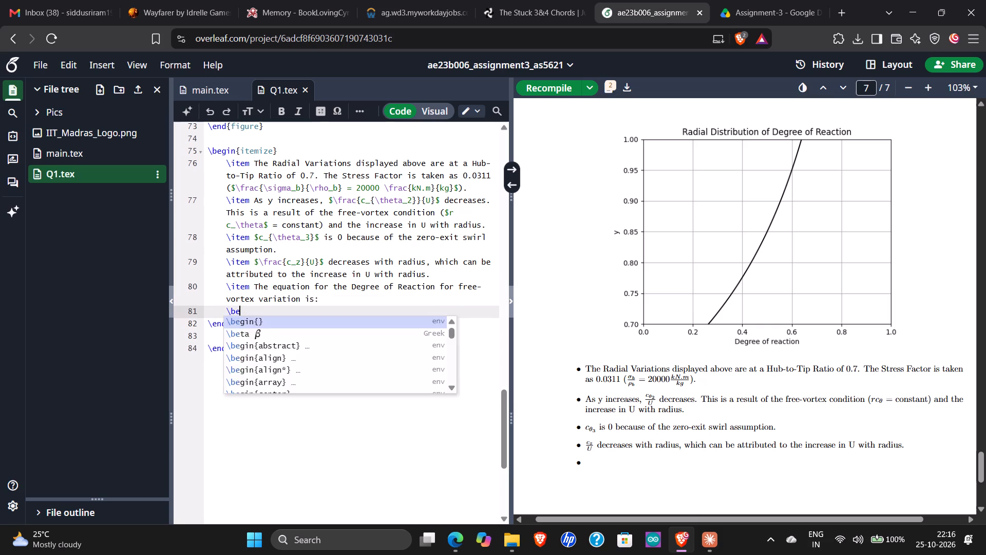
{"action": "type", "text": "eq"}
{"action": "key", "text": "Down"}
{"action": "key", "text": "space"}
{"action": "type", "text": "= 1 -"}
{"action": "key", "text": "space"}
Consult the free-vortex reaction equation in the slides and add the fraction \frac{r_m}{r} to the Overleaf equation.
{"action": "key", "text": "alt+Tab"}
{"action": "key", "text": "alt+Tab"}
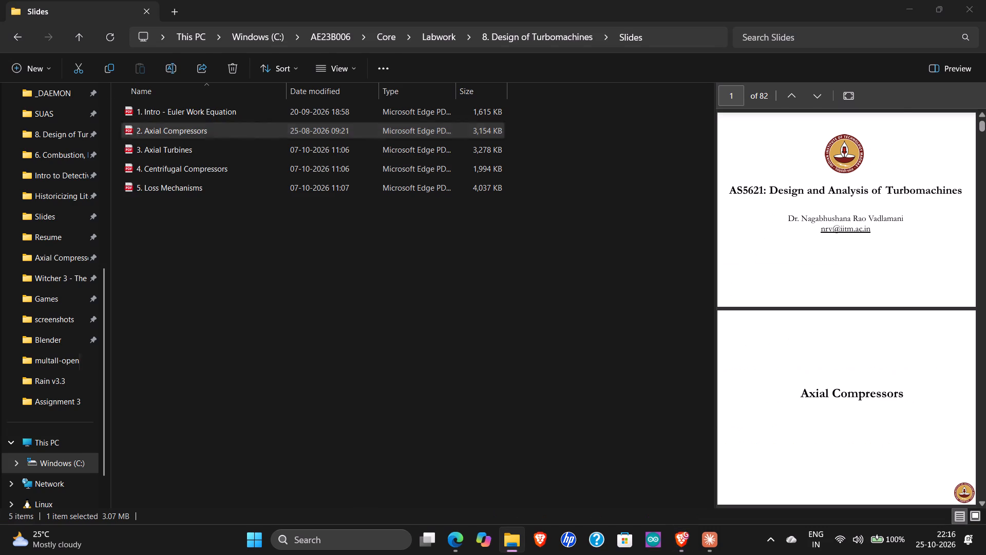
{"action": "key", "text": "alt+Tab"}
{"action": "key", "text": "alt+Tab"}
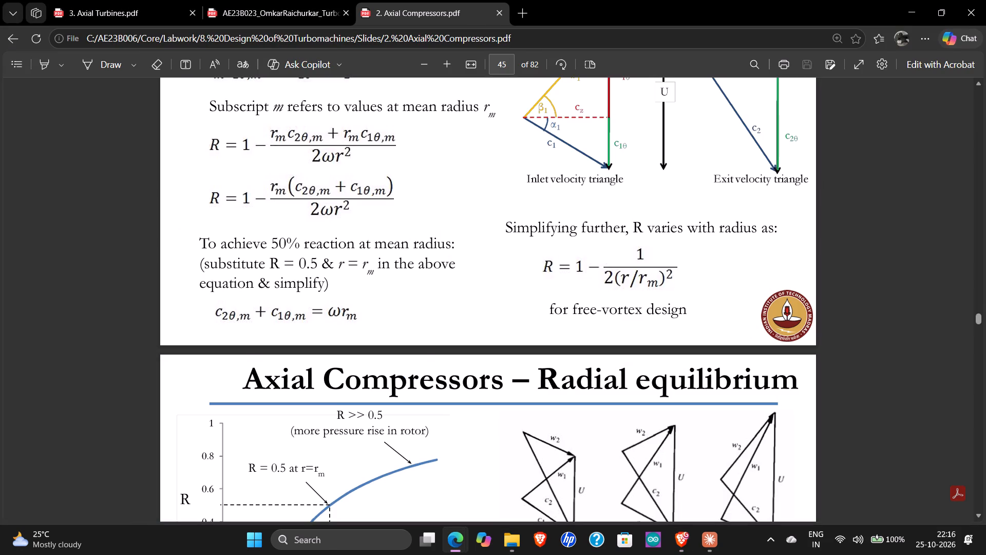
{"action": "key", "text": "alt+Tab"}
{"action": "type", "text": "\\fr"}
{"action": "key", "text": "Return"}
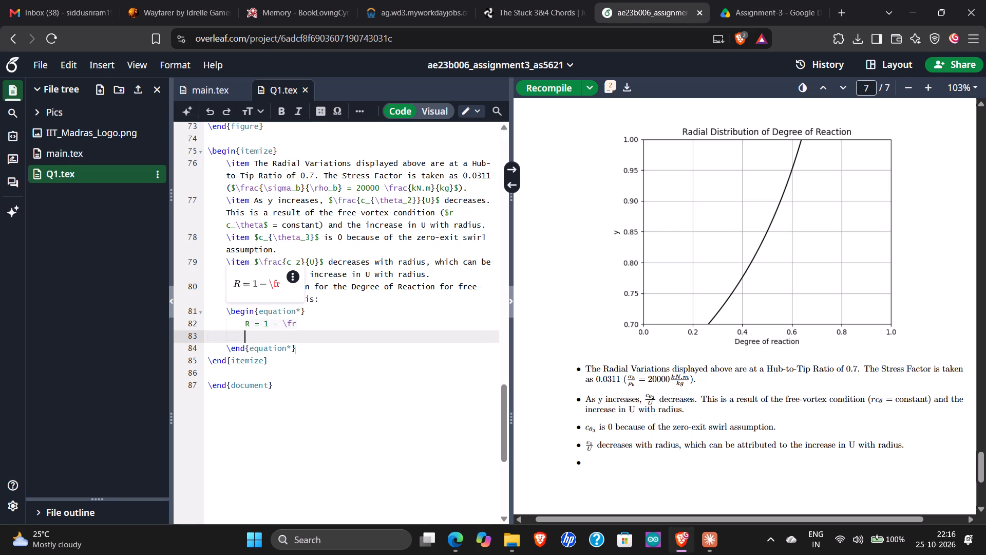
{"action": "key", "text": "BackSpace"}
{"action": "key", "text": "BackSpace"}
{"action": "key", "text": "BackSpace"}
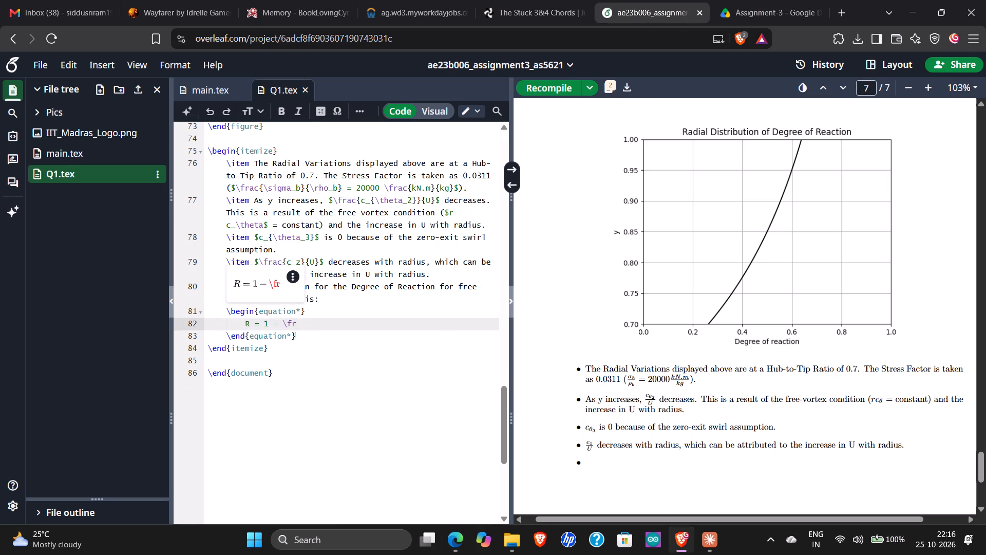
{"action": "type", "text": "ac"}
{"action": "type", "text": "{}{}"}
{"action": "key", "text": "Left"}
{"action": "key", "text": "Left"}
{"action": "key", "text": "Left"}
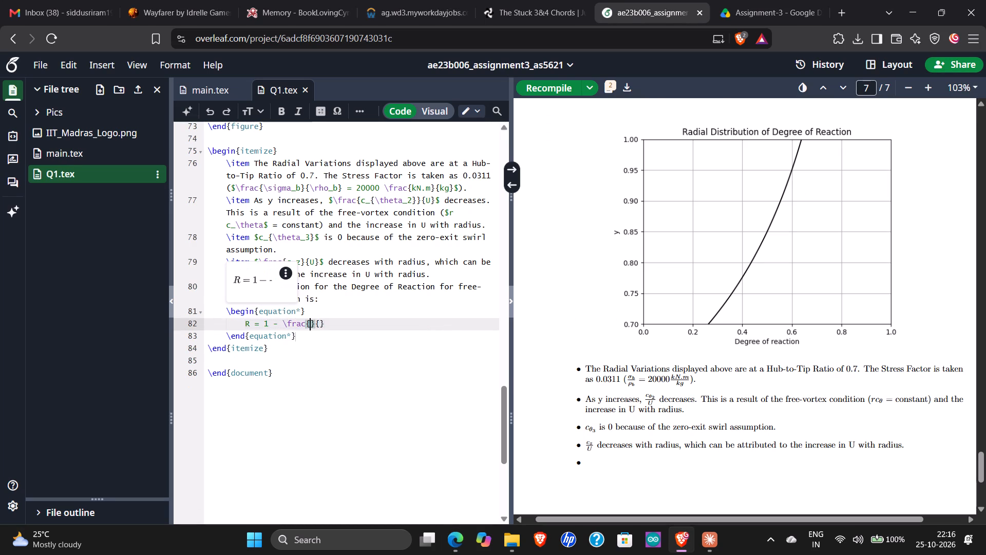
{"action": "type", "text": "r_m"}
{"action": "key", "text": "Right"}
{"action": "key", "text": "Right"}
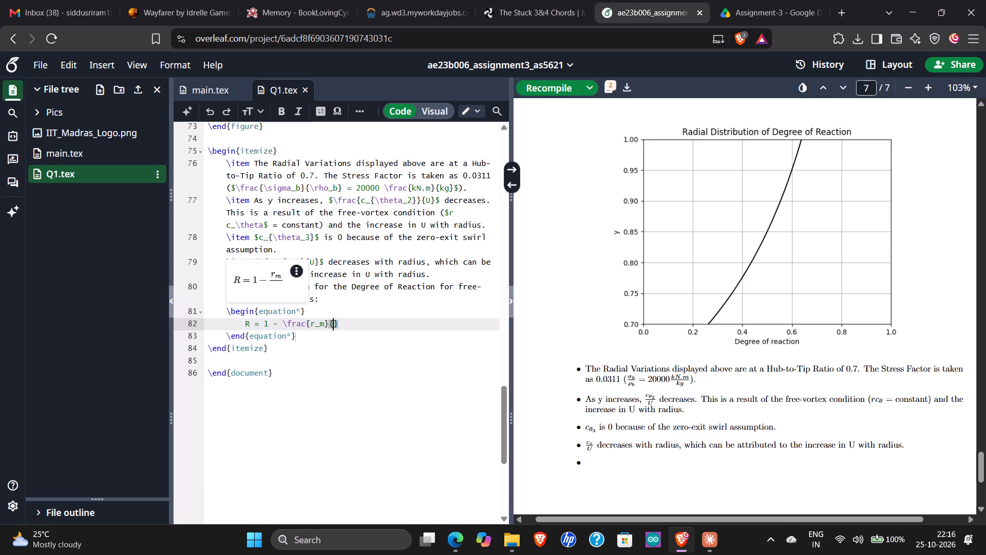
{"action": "key", "text": "r"}
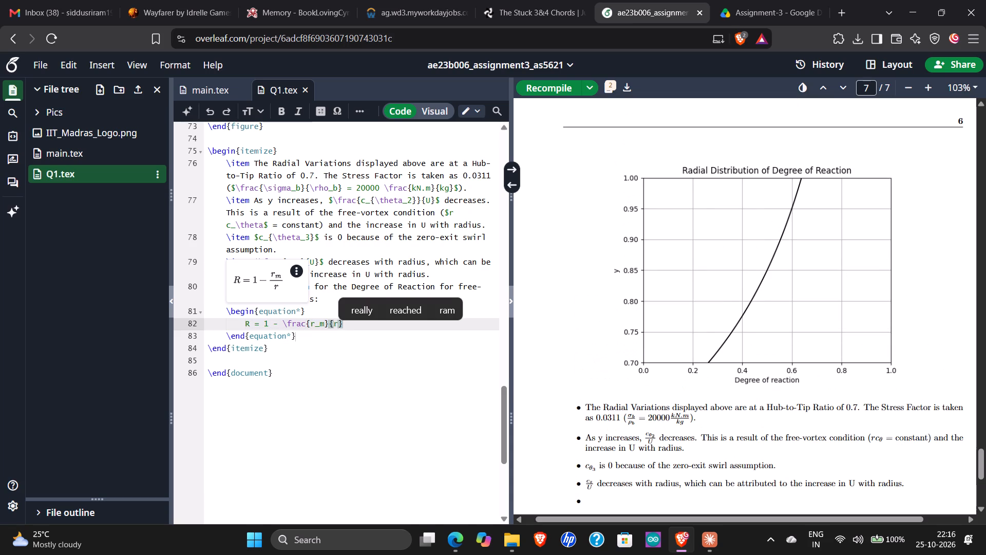
Recheck the slide formula and correct the fraction in the equation to \frac{r_m^2}{2r^2}.
{"action": "key", "text": "alt+Tab"}
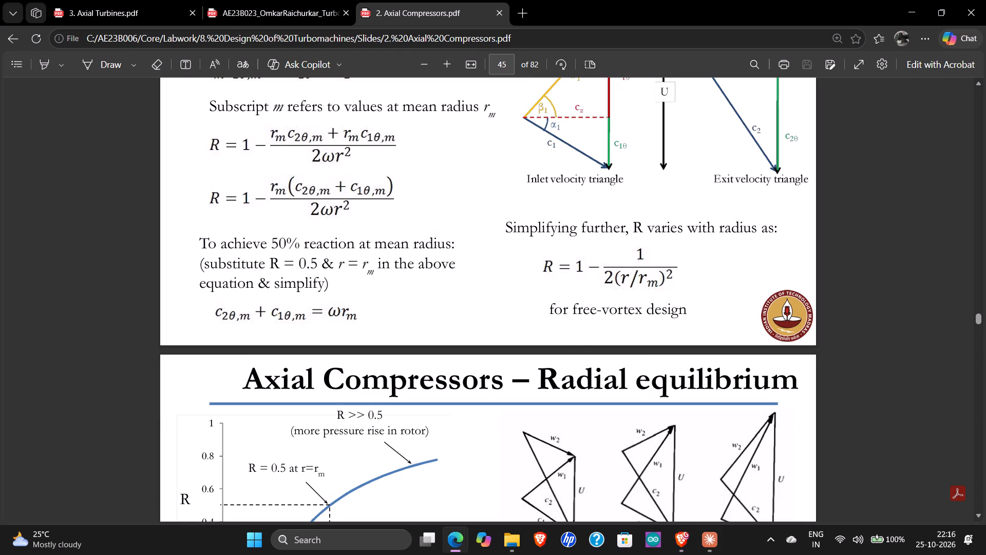
{"action": "key", "text": "alt+Tab"}
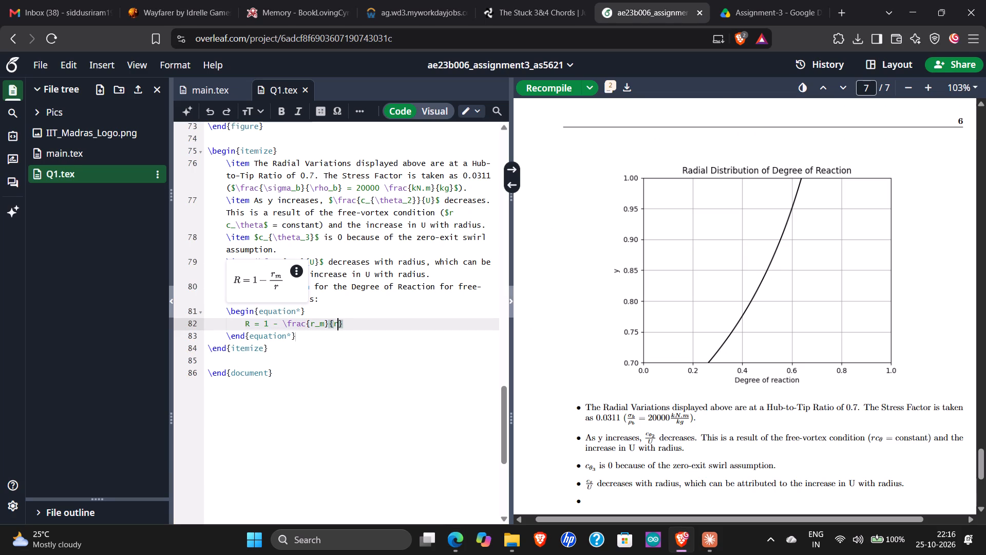
{"action": "left_click", "coordinate": [322, 325]}
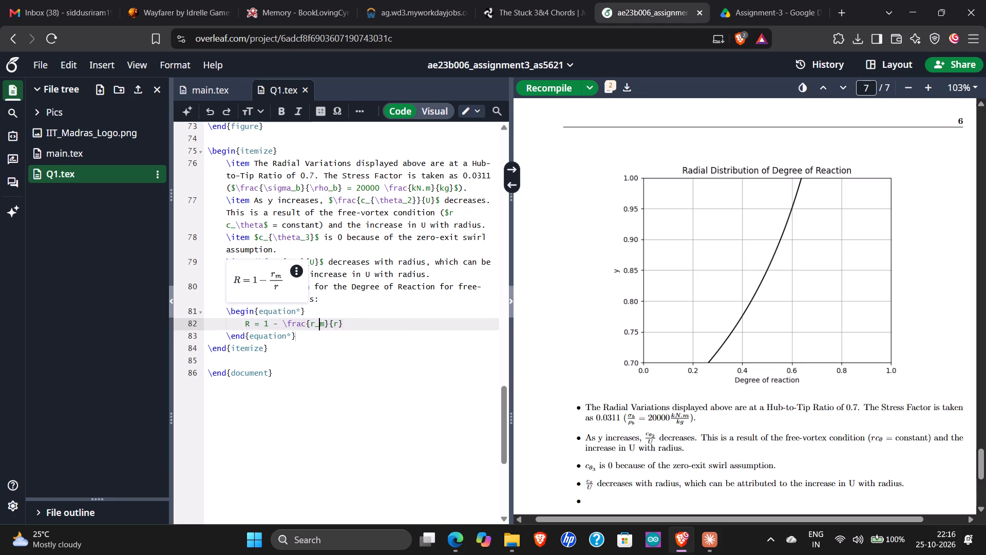
{"action": "key", "text": "Right"}
{"action": "type", "text": "^2"}
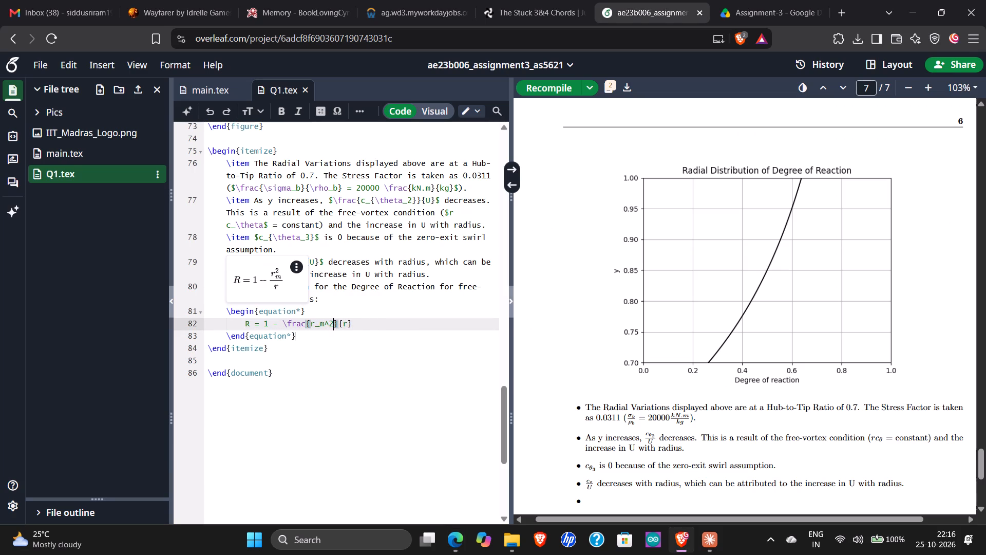
{"action": "key", "text": "Right"}
{"action": "key", "text": "Right"}
{"action": "key", "text": "2"}
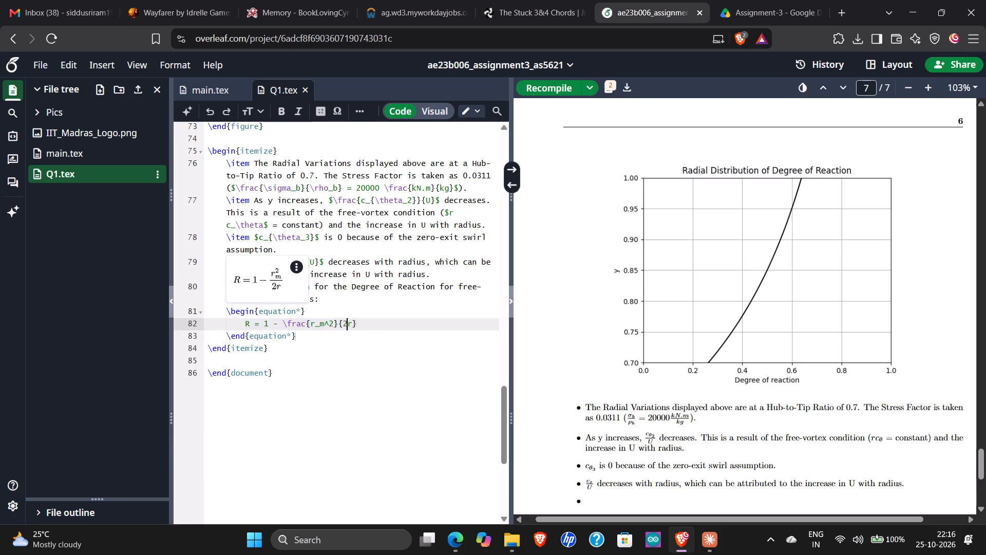
{"action": "key", "text": "Right"}
{"action": "type", "text": "^2"}
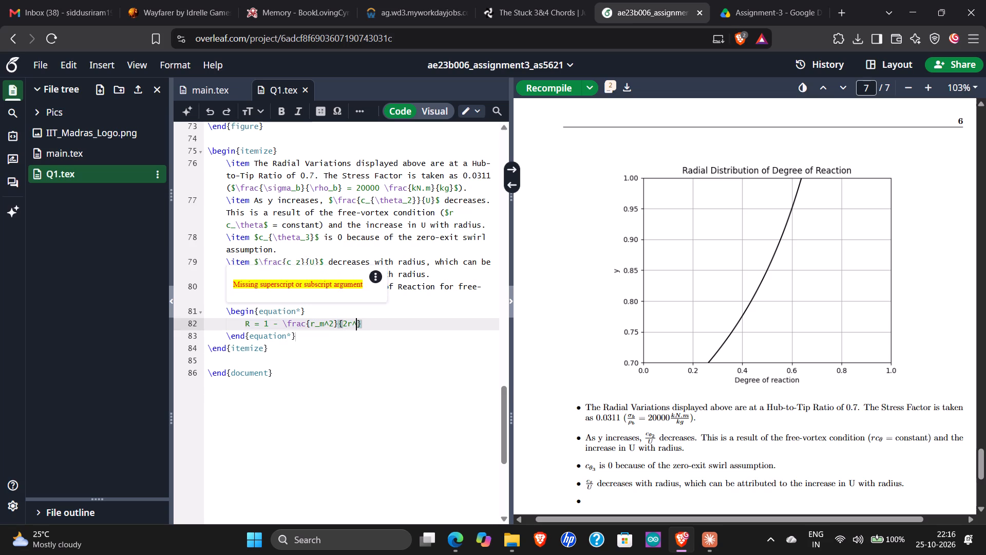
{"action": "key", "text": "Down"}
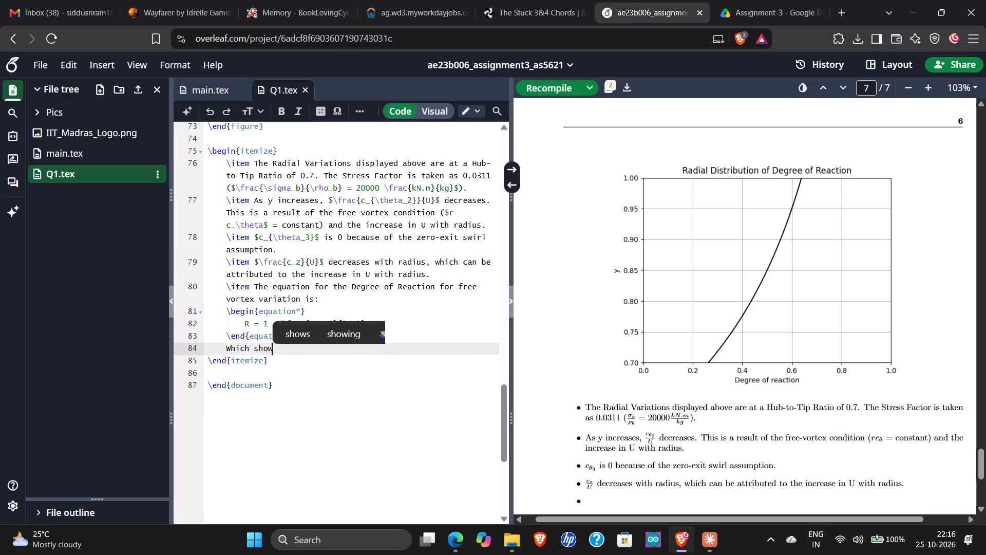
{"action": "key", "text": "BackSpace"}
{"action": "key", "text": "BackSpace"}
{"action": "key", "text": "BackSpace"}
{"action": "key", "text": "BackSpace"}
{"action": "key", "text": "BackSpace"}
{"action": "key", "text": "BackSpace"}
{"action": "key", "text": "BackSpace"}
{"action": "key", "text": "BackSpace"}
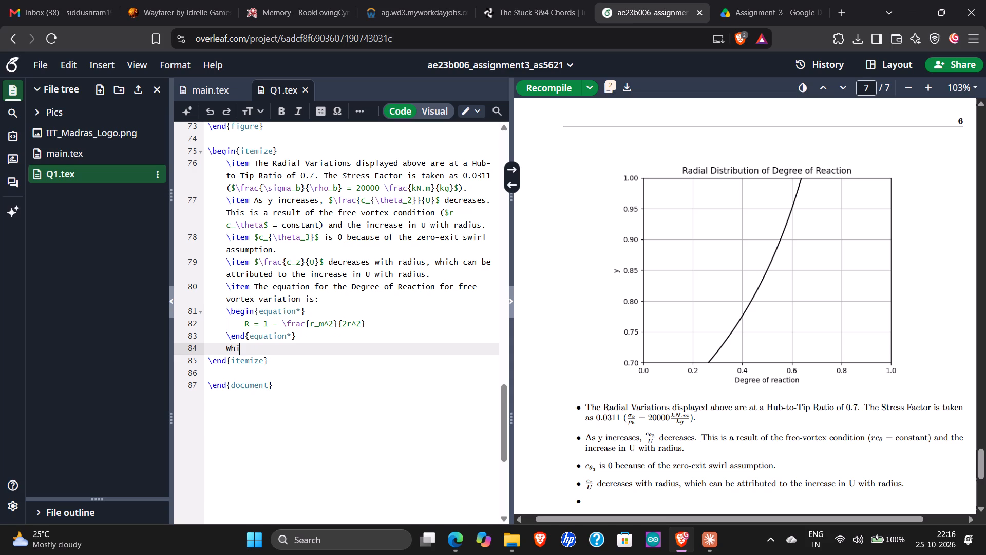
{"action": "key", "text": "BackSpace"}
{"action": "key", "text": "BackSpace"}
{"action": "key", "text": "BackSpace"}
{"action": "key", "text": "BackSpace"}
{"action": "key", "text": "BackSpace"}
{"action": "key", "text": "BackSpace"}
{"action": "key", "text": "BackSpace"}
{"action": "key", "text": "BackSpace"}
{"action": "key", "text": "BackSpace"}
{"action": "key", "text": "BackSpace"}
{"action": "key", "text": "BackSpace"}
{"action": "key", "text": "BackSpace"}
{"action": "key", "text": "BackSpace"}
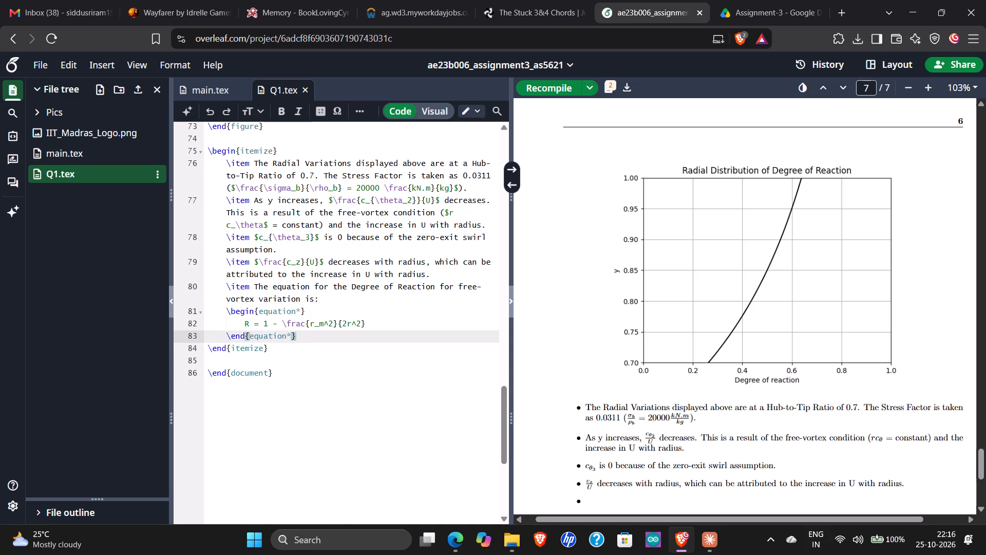
Replace the bullet's sentence above the equation with "Degree of Reaction increases with radius, as".
{"action": "left_click_drag", "start_coordinate": [328, 301], "coordinate": [260, 290]}
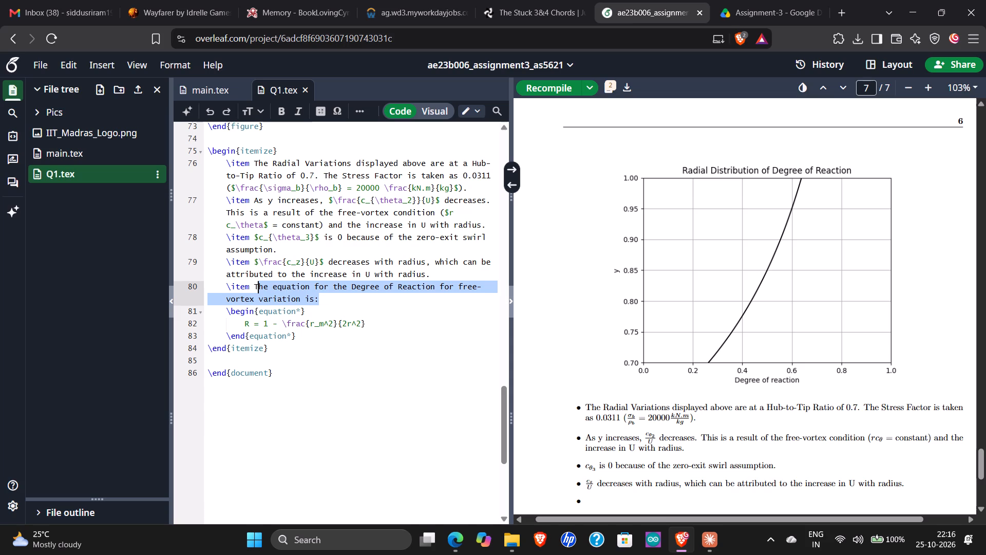
{"action": "left_click_drag", "start_coordinate": [260, 290], "coordinate": [255, 290]}
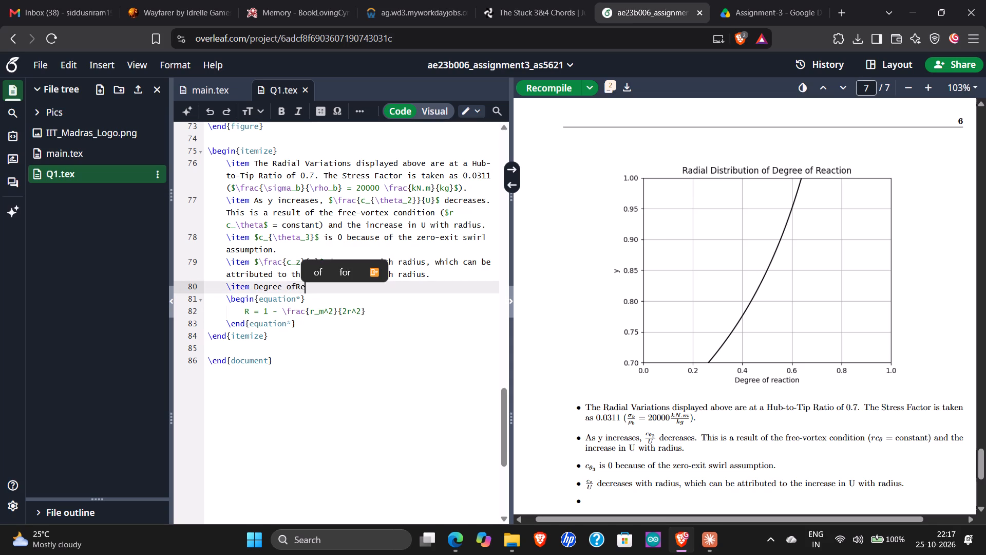
{"action": "key", "text": "BackSpace"}
{"action": "key", "text": "BackSpace"}
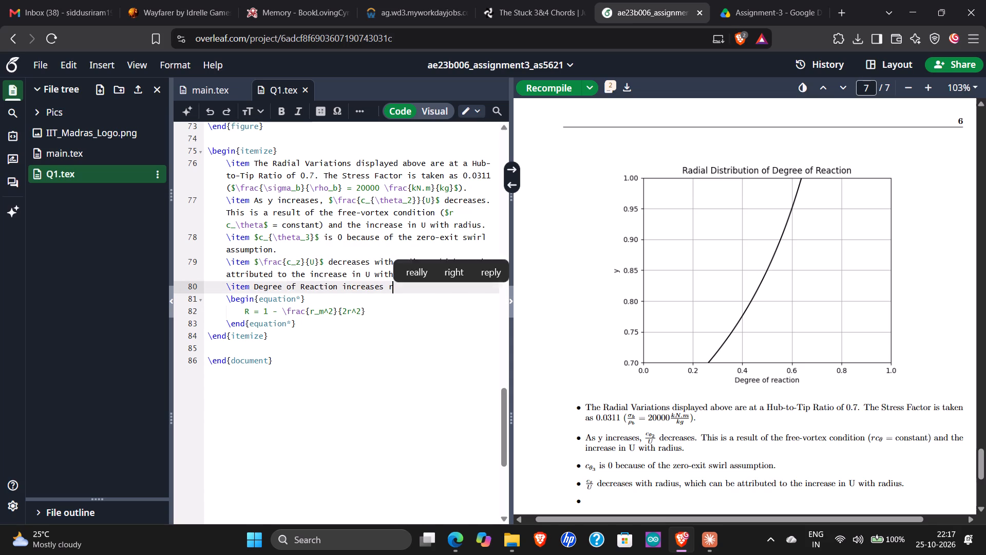
{"action": "key", "text": "BackSpace"}
{"action": "key", "text": "BackSpace"}
{"action": "type", "text": "ar"}
{"action": "key", "text": "BackSpace"}
{"action": "key", "text": "BackSpace"}
{"action": "type", "text": "radius, as s"}
{"action": "key", "text": "BackSpace"}
Complete the Degree of Reaction bullet's sentence with "according to the equation for the free-vortex condition:".
{"action": "type", "text": "according to the equation for f"}
{"action": "key", "text": "BackSpace"}
{"action": "key", "text": "BackSpace"}
{"action": "key", "text": "f"}
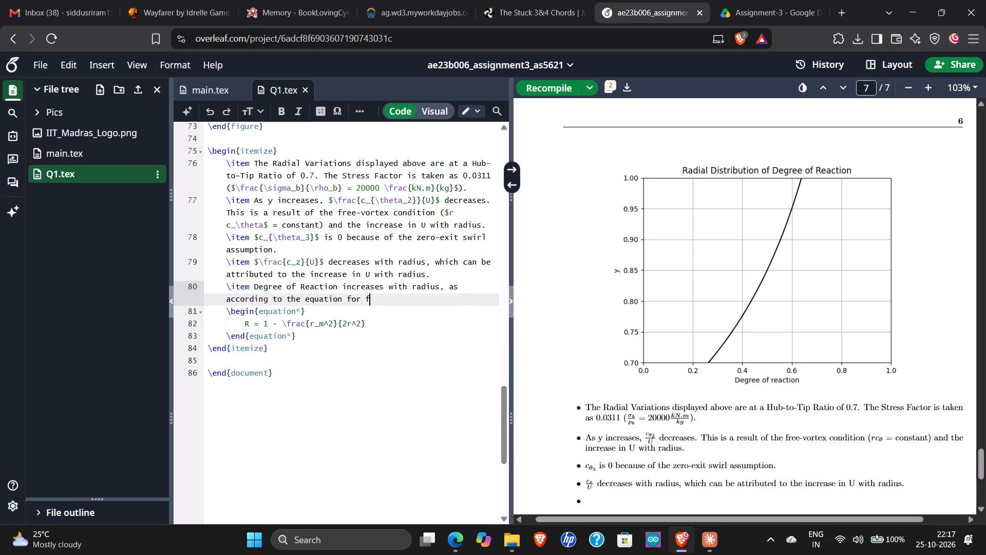
{"action": "key", "text": "BackSpace"}
{"action": "type", "text": "the"}
{"action": "key", "text": "space"}
{"action": "key", "text": "BackSpace"}
{"action": "type", "text": "fr"}
{"action": "key", "text": "BackSpace"}
{"action": "key", "text": "BackSpace"}
{"action": "key", "text": "space"}
{"action": "type", "text": "free-co"}
{"action": "key", "text": "BackSpace"}
{"action": "key", "text": "BackSpace"}
{"action": "type", "text": "vr"}
{"action": "key", "text": "BackSpace"}
{"action": "type", "text": "ortex condition:"}
Switch to Microsoft Edge and close the Axial Compressors slides.
{"action": "key", "text": "alt+Tab"}
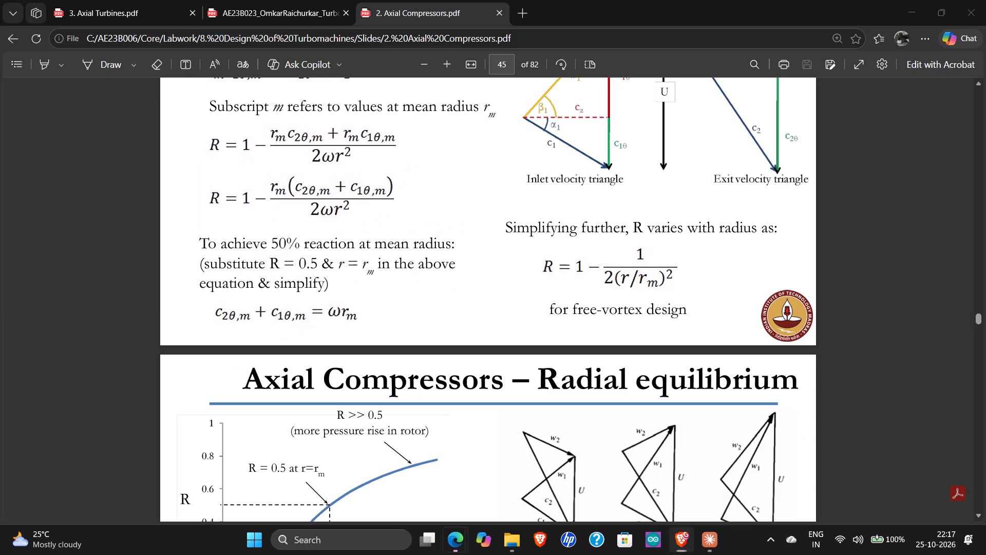
{"action": "scroll", "coordinate": [299, 231], "scroll_direction": "down", "scroll_amount": 1}
{"action": "key", "text": "ctrl+w"}
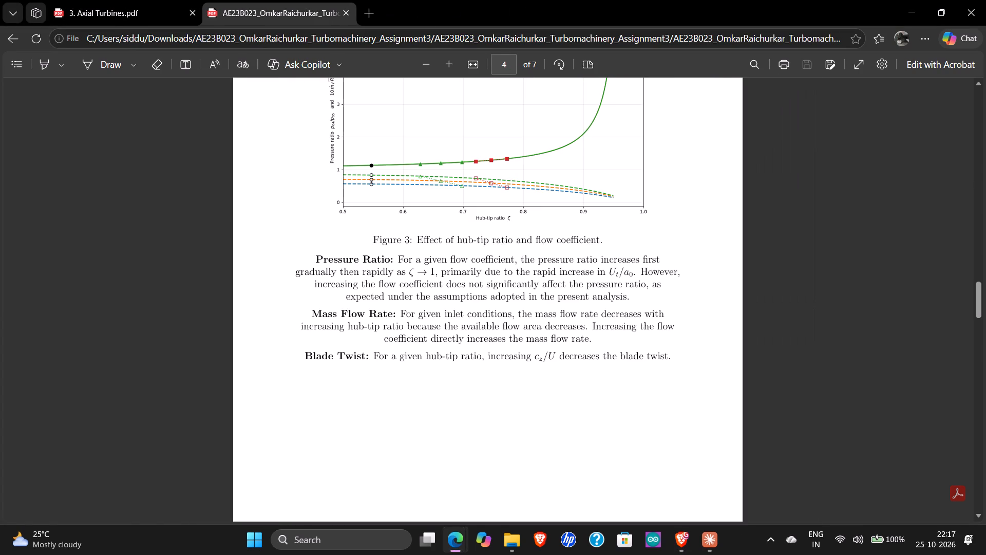
Review the tangential velocity ratio, axial velocity ratio and degree of reaction discussions in the reference Assignment 3 report.
{"action": "scroll", "coordinate": [299, 231], "scroll_direction": "down", "scroll_amount": 7}
{"action": "scroll", "coordinate": [299, 231], "scroll_direction": "up", "scroll_amount": 1}
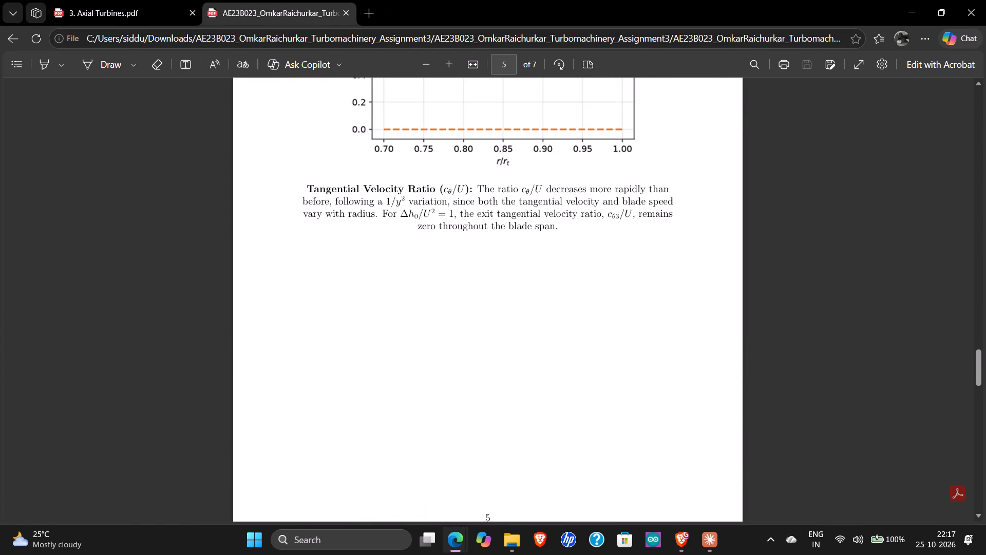
{"action": "scroll", "coordinate": [299, 231], "scroll_direction": "up", "scroll_amount": 1}
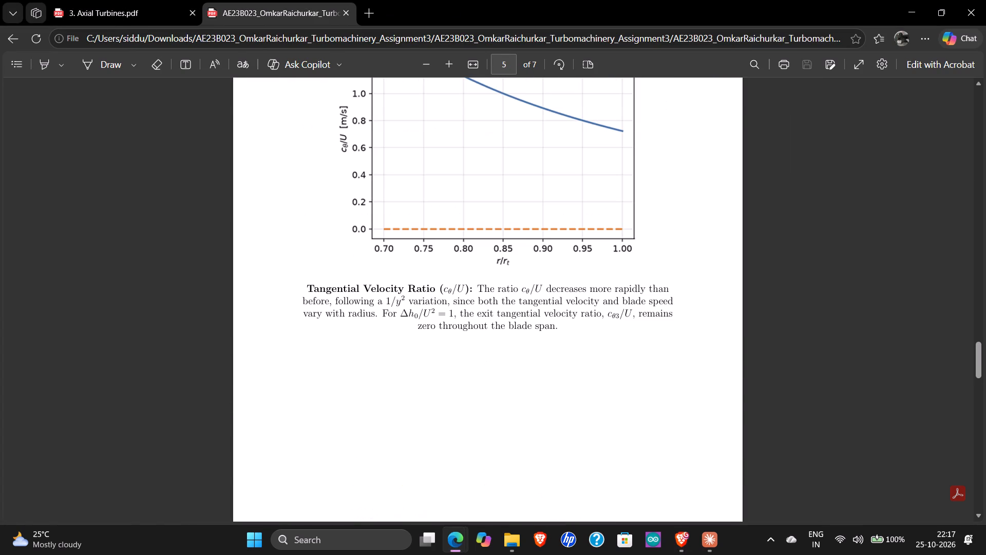
{"action": "scroll", "coordinate": [299, 231], "scroll_direction": "up", "scroll_amount": 1}
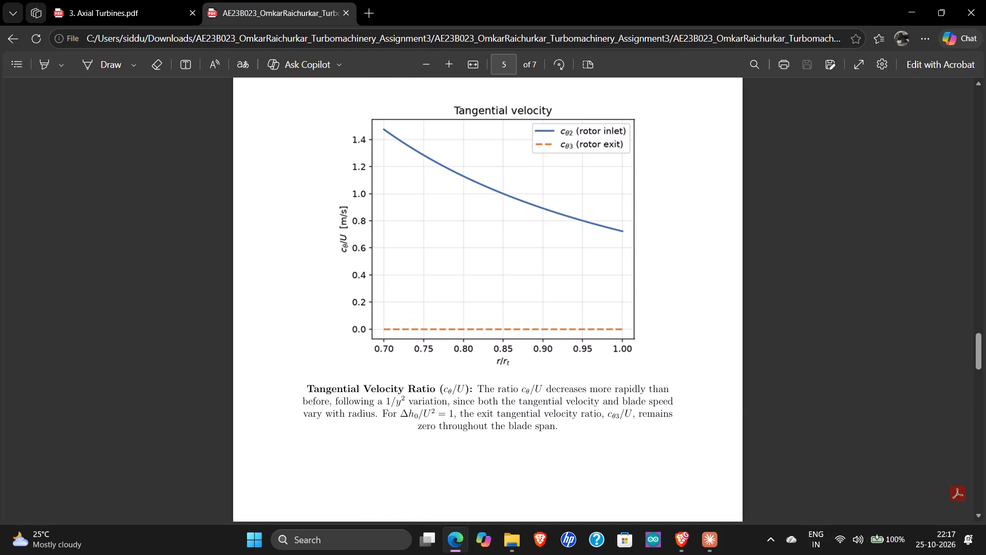
{"action": "scroll", "coordinate": [299, 231], "scroll_direction": "up", "scroll_amount": 1}
{"action": "scroll", "coordinate": [299, 231], "scroll_direction": "down", "scroll_amount": 8}
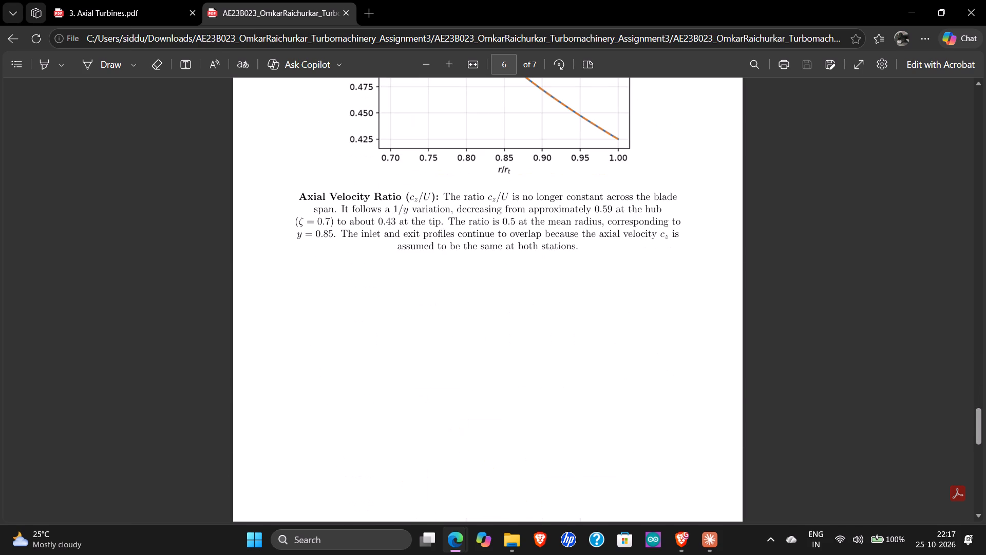
{"action": "scroll", "coordinate": [299, 231], "scroll_direction": "down", "scroll_amount": 6}
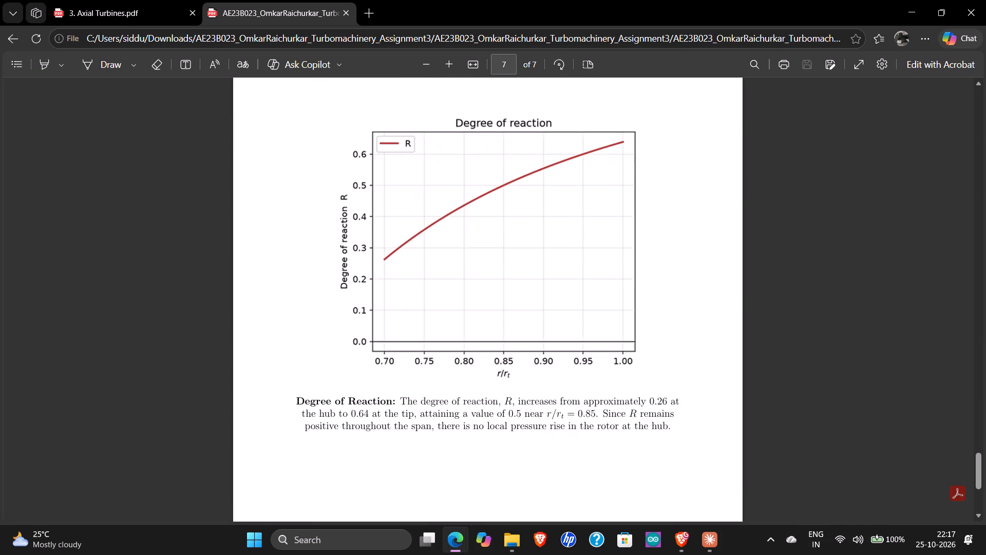
{"action": "scroll", "coordinate": [299, 231], "scroll_direction": "down", "scroll_amount": 2}
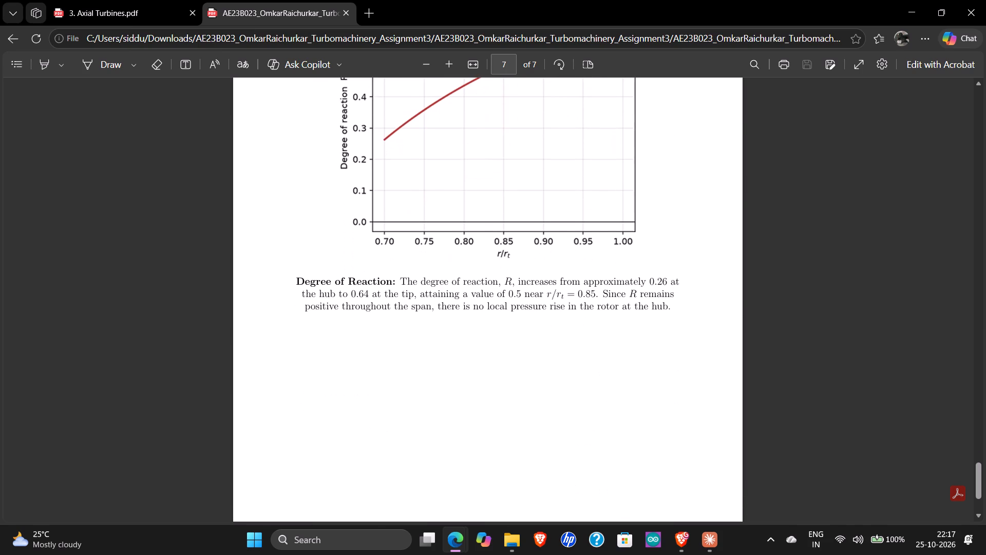
Close the reference report and the Axial Turbines slides.
{"action": "key", "text": "ctrl+w"}
{"action": "key", "text": "ctrl+w"}
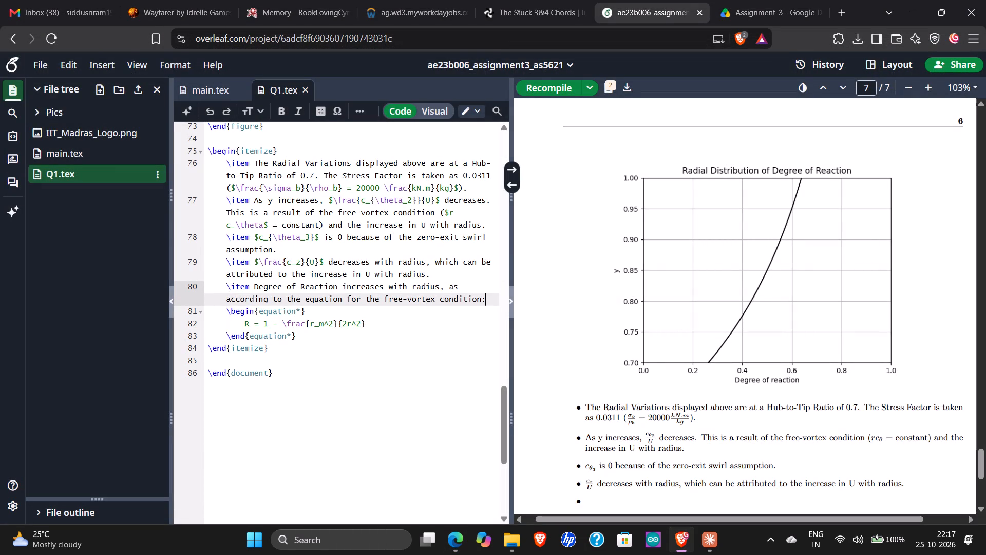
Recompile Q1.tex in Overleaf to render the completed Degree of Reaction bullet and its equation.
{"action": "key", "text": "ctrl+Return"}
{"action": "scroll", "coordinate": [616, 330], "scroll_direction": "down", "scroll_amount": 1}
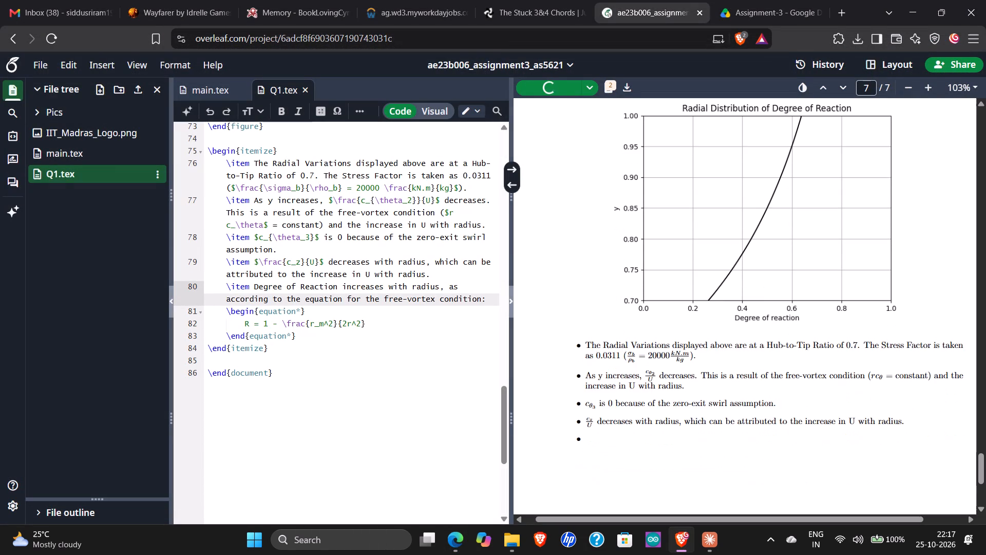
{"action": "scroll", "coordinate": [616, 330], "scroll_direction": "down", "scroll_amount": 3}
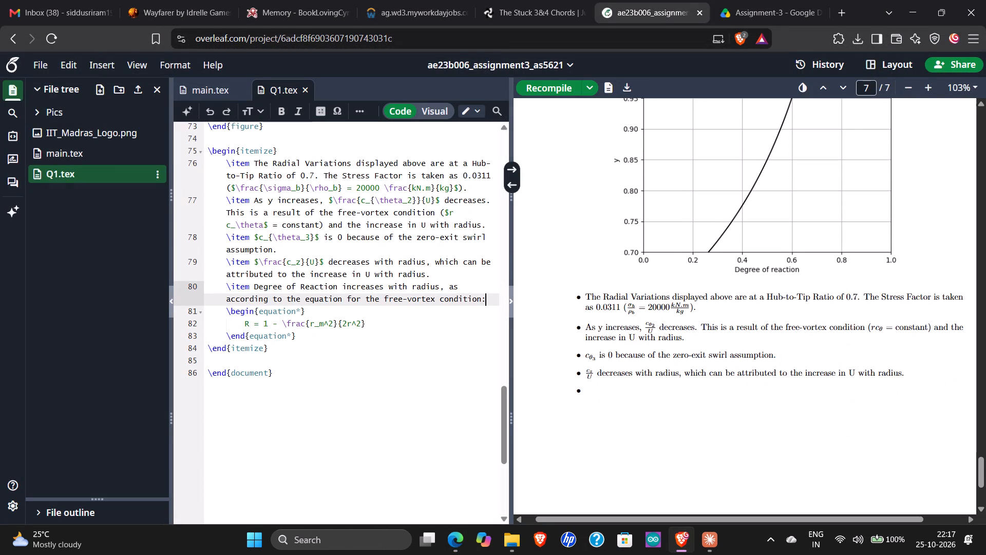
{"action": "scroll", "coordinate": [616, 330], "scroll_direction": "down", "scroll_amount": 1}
Open main.tex and recompile the full Assignment 3 report from it.
{"action": "left_click", "coordinate": [82, 155]}
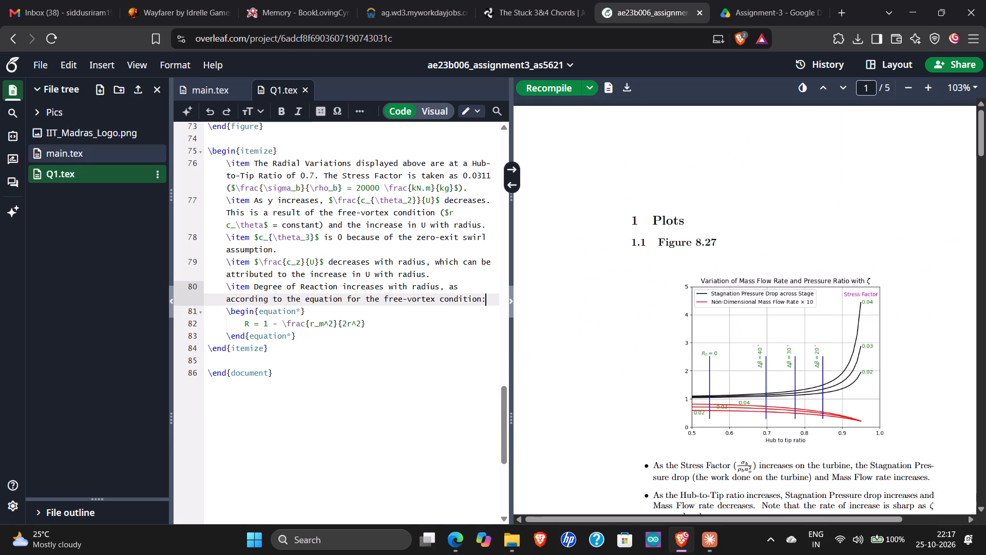
{"action": "key", "text": "ctrl+Return"}
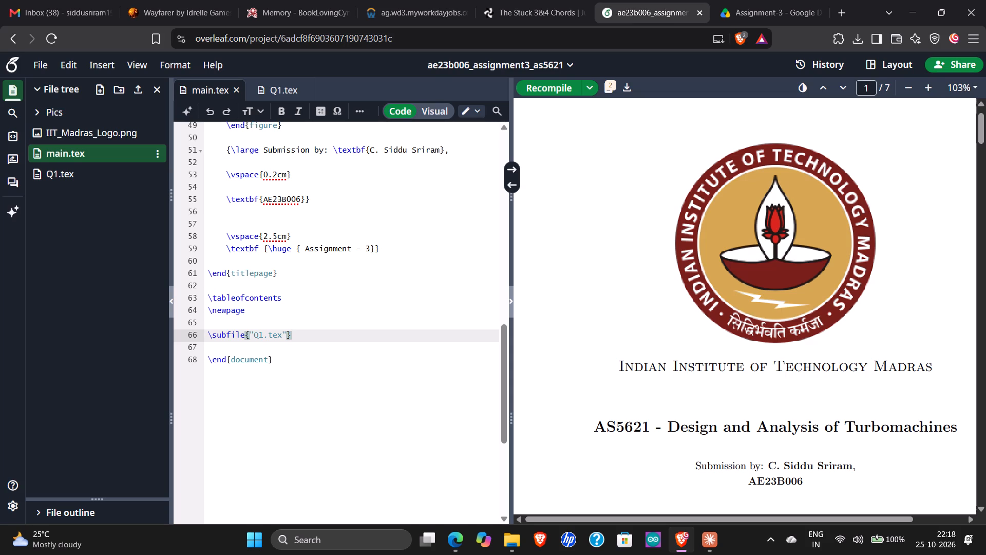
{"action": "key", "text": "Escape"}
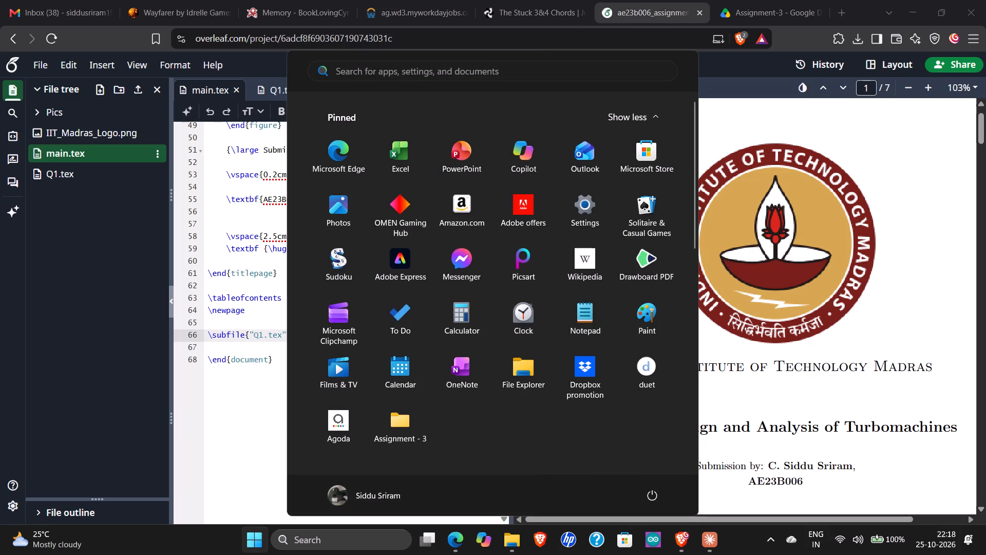
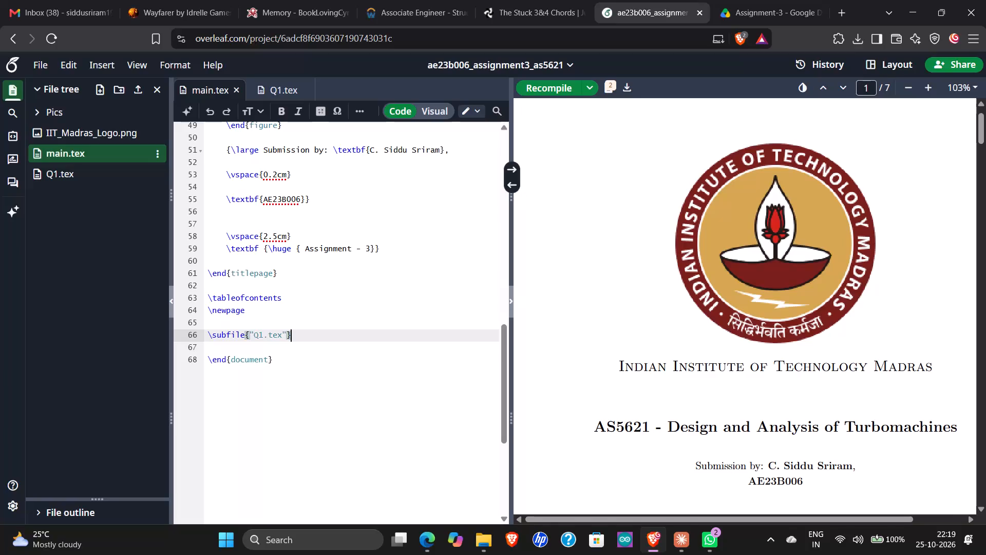
Review the compiled report's plots and discussions, from Figure 8.27 through the Radial Distributions bullets on the last page.
{"action": "scroll", "coordinate": [689, 332], "scroll_direction": "down", "scroll_amount": 4}
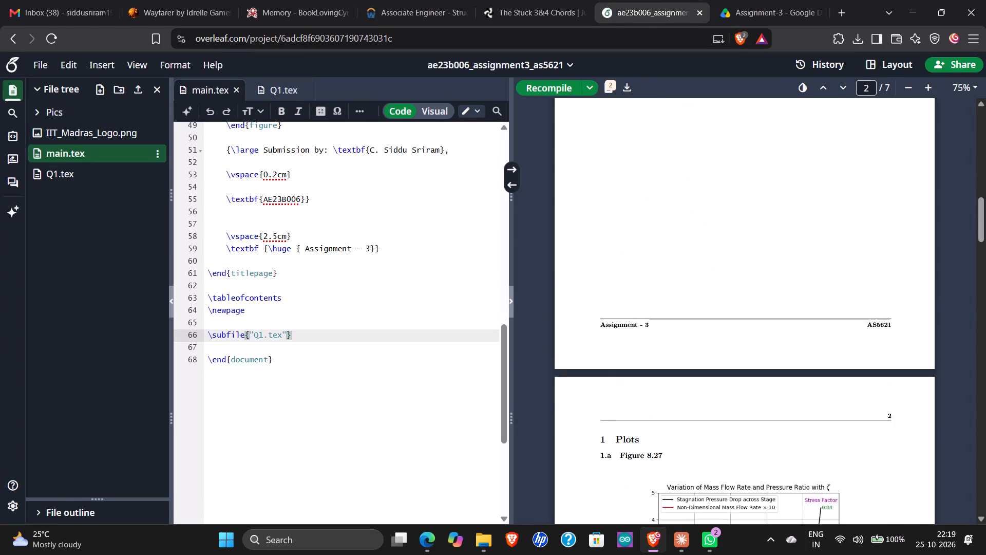
{"action": "scroll", "coordinate": [689, 332], "scroll_direction": "down", "scroll_amount": 5}
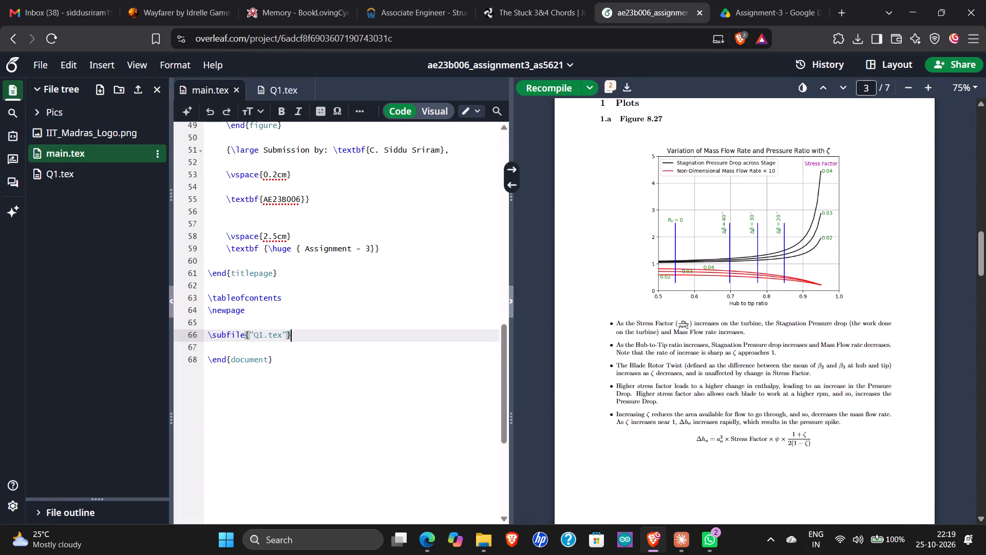
{"action": "scroll", "coordinate": [689, 332], "scroll_direction": "down", "scroll_amount": 3}
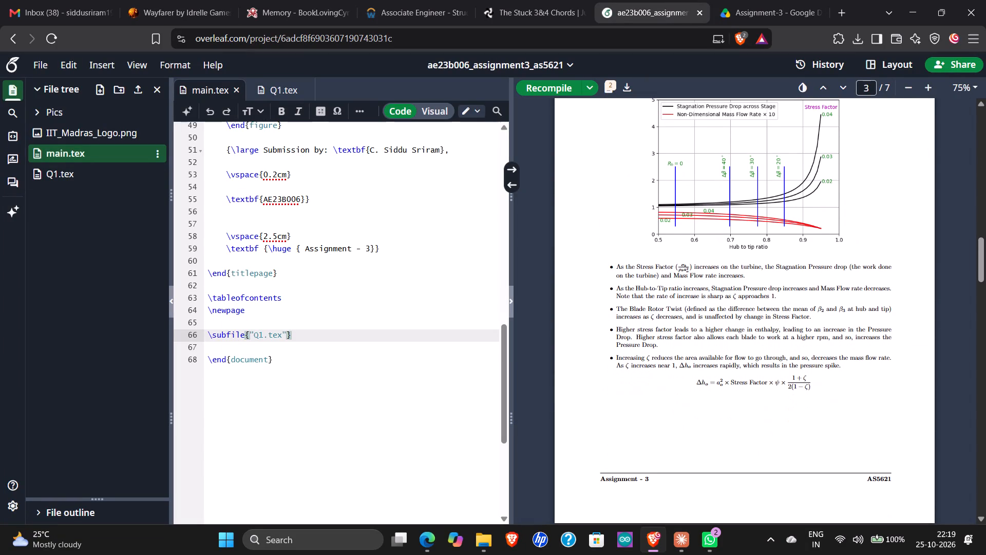
{"action": "scroll", "coordinate": [689, 332], "scroll_direction": "down", "scroll_amount": 1}
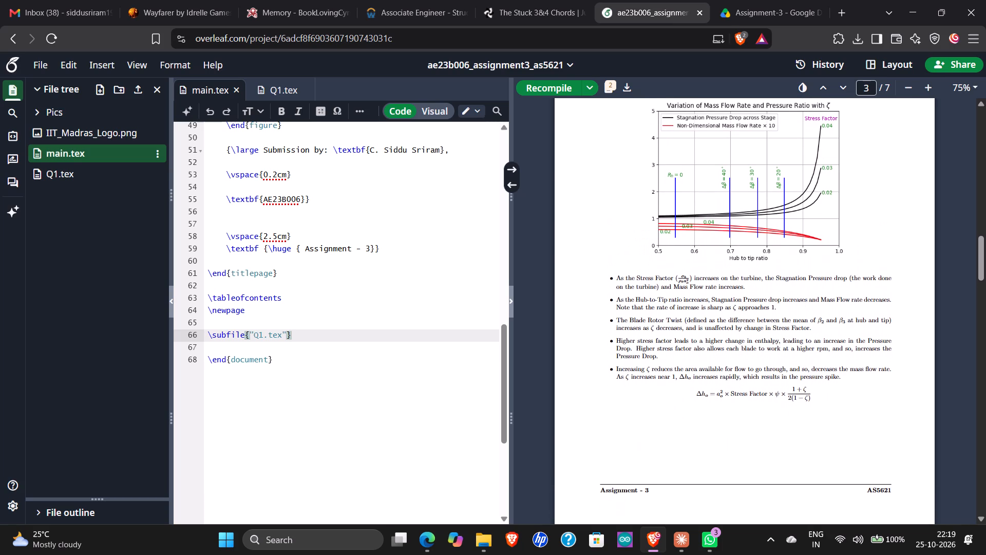
{"action": "scroll", "coordinate": [689, 332], "scroll_direction": "down", "scroll_amount": 3}
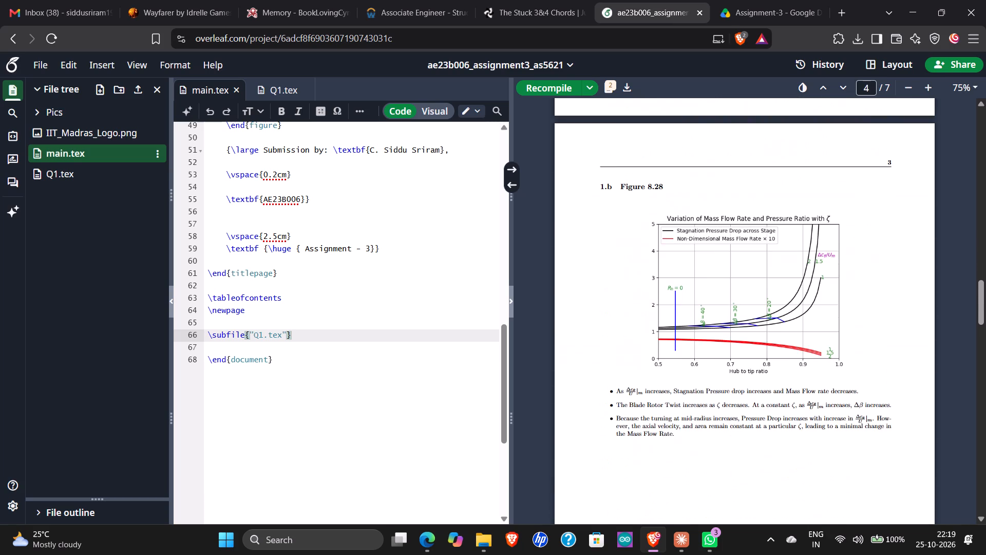
{"action": "scroll", "coordinate": [689, 332], "scroll_direction": "down", "scroll_amount": 3}
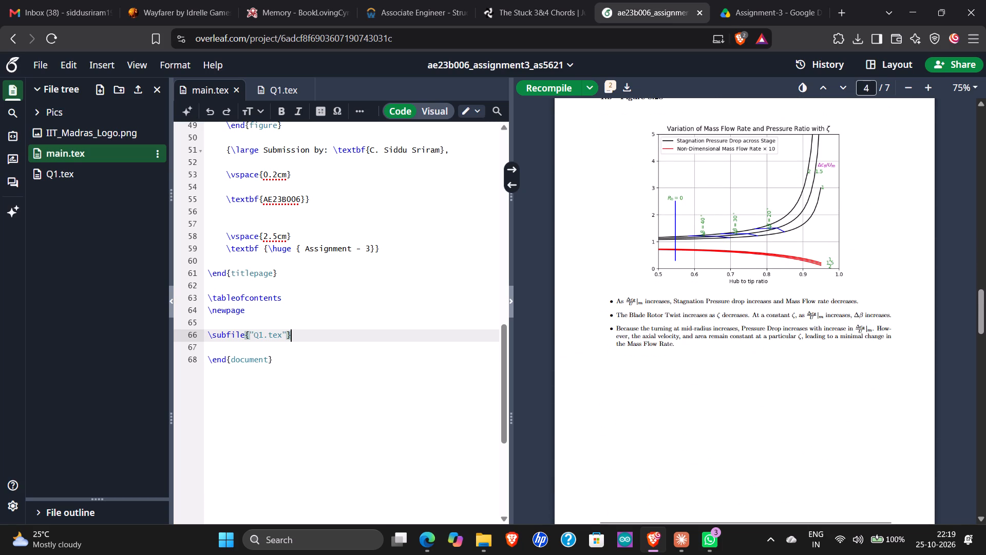
{"action": "scroll", "coordinate": [689, 332], "scroll_direction": "down", "scroll_amount": 6}
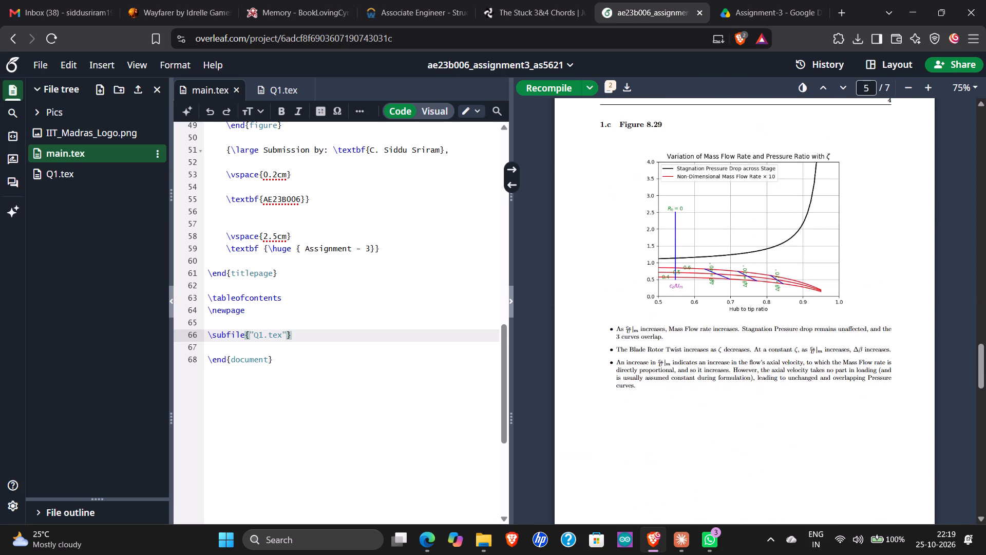
{"action": "scroll", "coordinate": [689, 332], "scroll_direction": "down", "scroll_amount": 7}
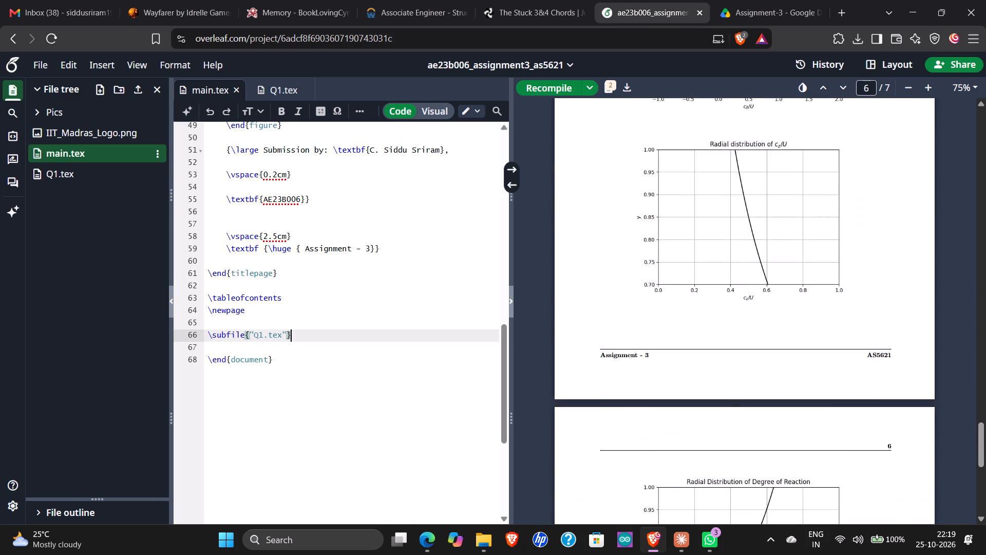
{"action": "scroll", "coordinate": [689, 332], "scroll_direction": "down", "scroll_amount": 2}
{"action": "scroll", "coordinate": [689, 332], "scroll_direction": "up", "scroll_amount": 3}
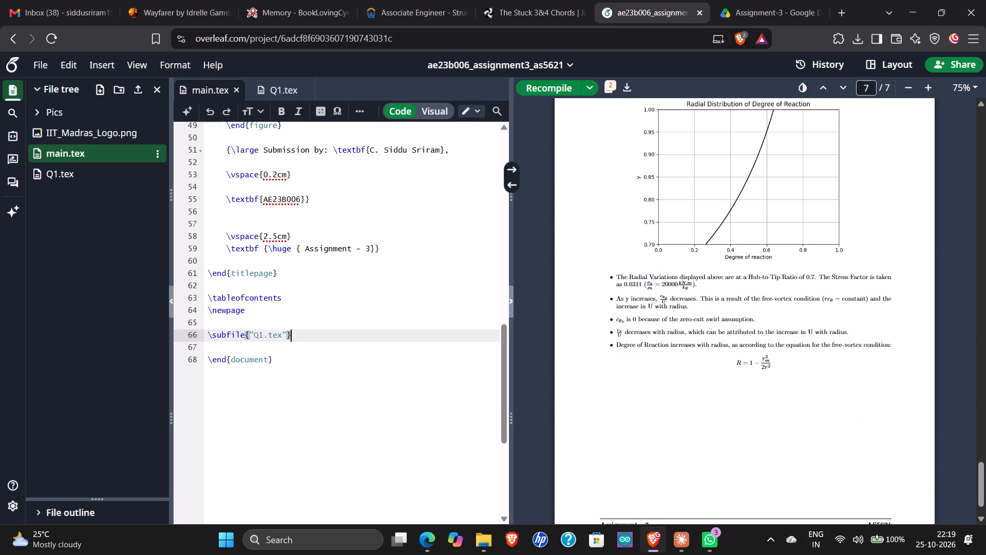
{"action": "scroll", "coordinate": [689, 332], "scroll_direction": "up", "scroll_amount": 2}
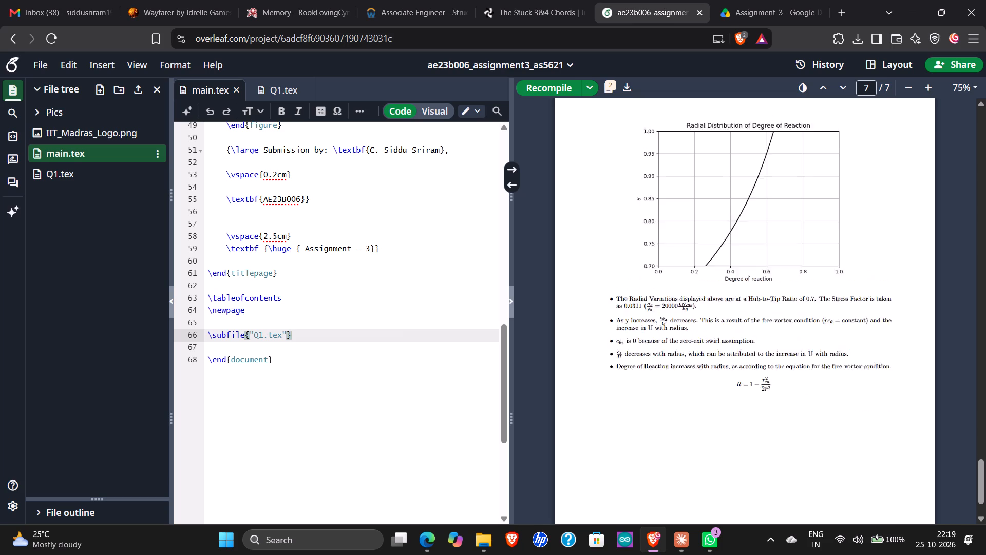
{"action": "scroll", "coordinate": [689, 332], "scroll_direction": "up", "scroll_amount": 3}
{"action": "scroll", "coordinate": [689, 332], "scroll_direction": "down", "scroll_amount": 2}
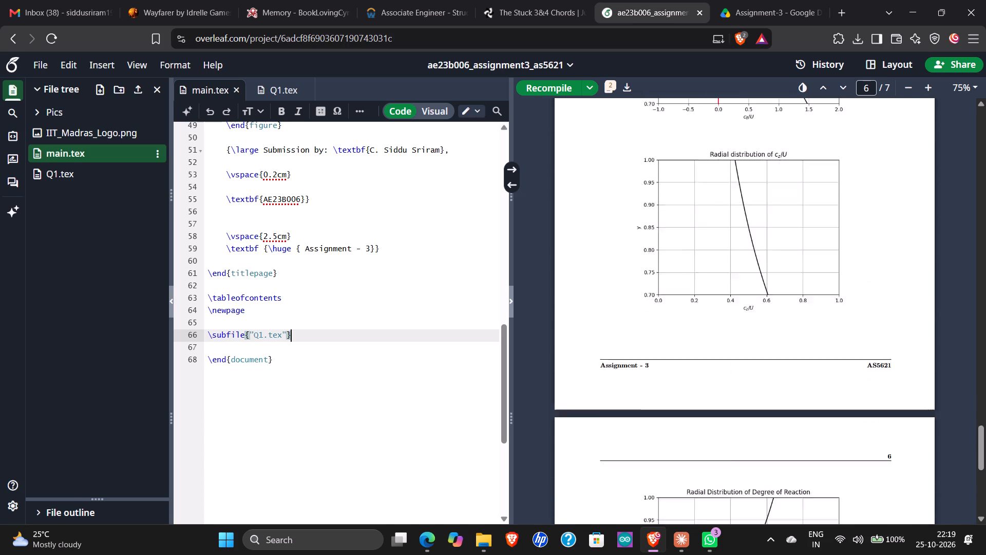
{"action": "scroll", "coordinate": [689, 332], "scroll_direction": "down", "scroll_amount": 2}
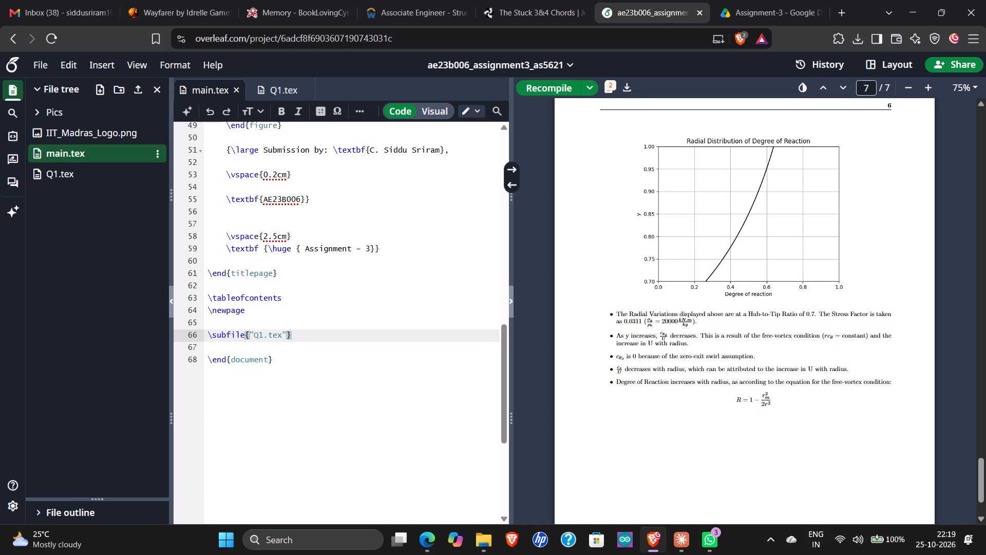
In Q1.tex, insert "coupling between" before "free-vortex condition" in the bullet explaining the decrease of c_theta2/U.
{"action": "left_click", "coordinate": [72, 171]}
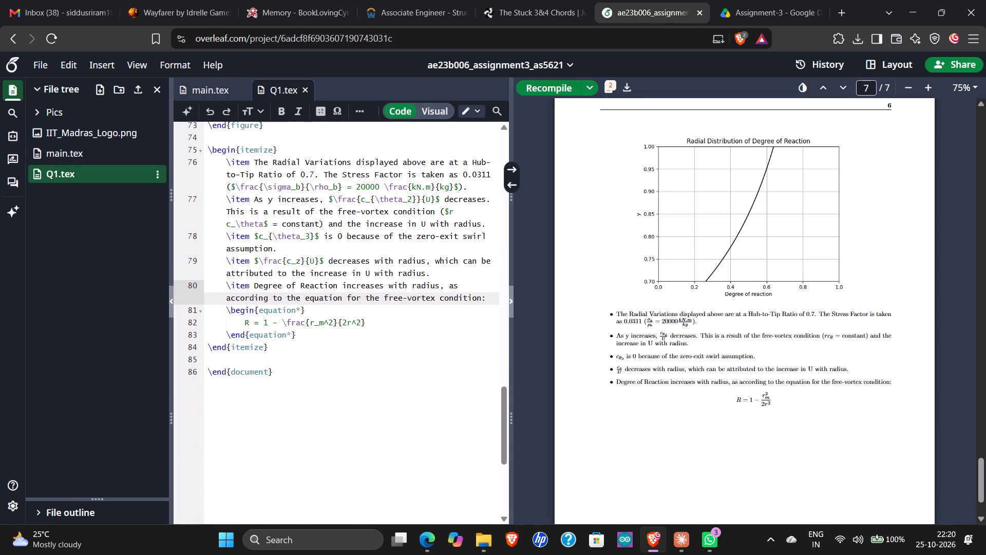
{"action": "scroll", "coordinate": [369, 266], "scroll_direction": "up", "scroll_amount": 1}
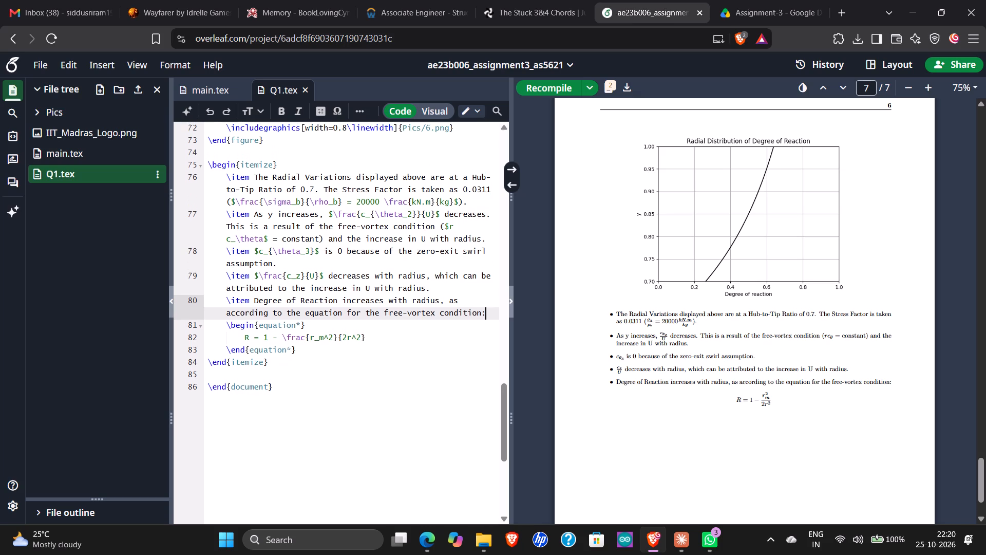
{"action": "scroll", "coordinate": [369, 266], "scroll_direction": "up", "scroll_amount": 1}
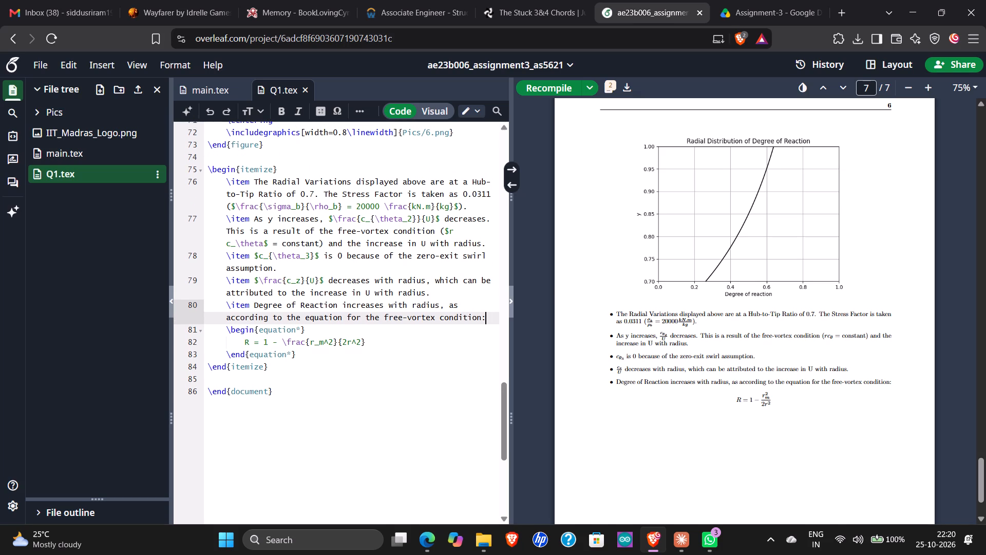
{"action": "left_click", "coordinate": [335, 232]}
{"action": "key", "text": "space"}
{"action": "type", "text": "coupling between"}
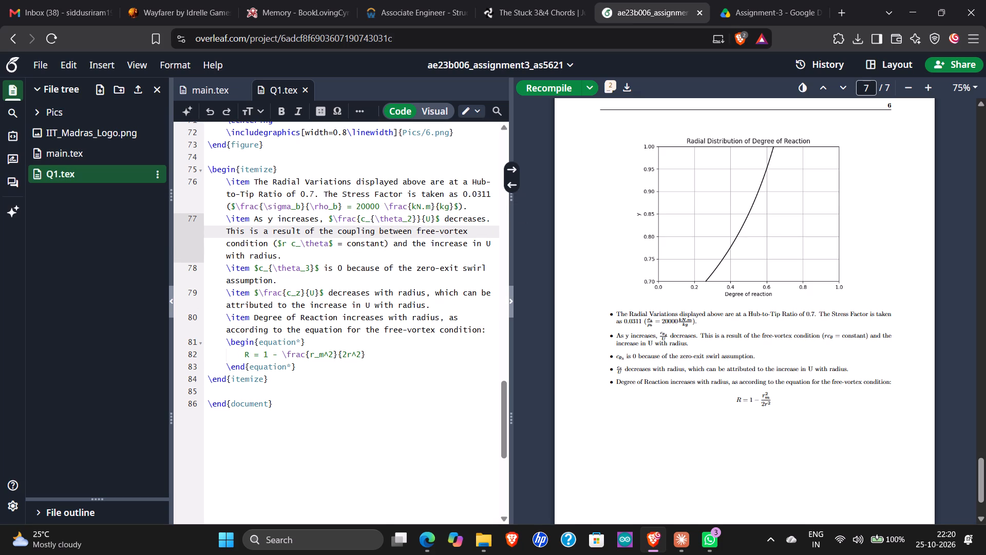
Extend the c_z/U bullet with "Note that the decrease is lesser compared to".
{"action": "left_click", "coordinate": [355, 275]}
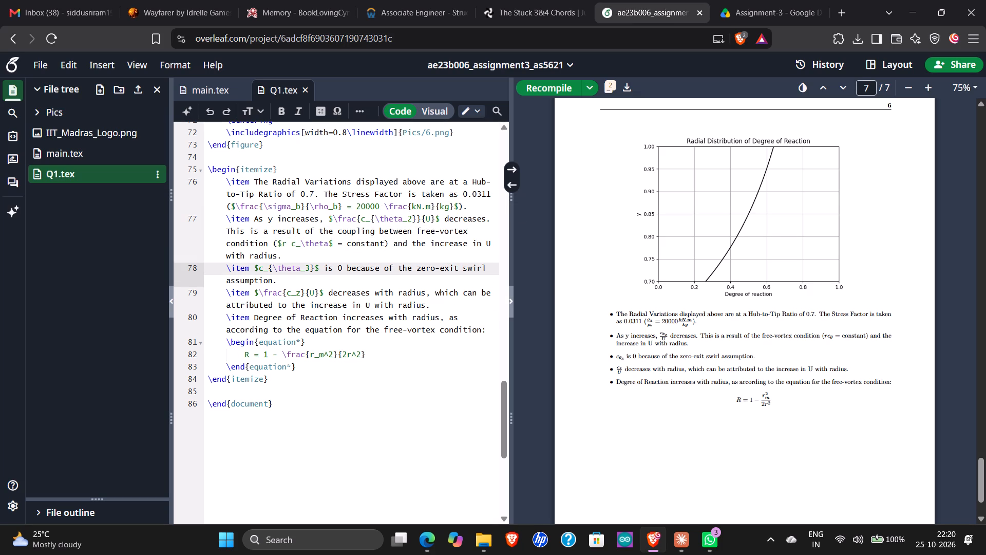
{"action": "left_click", "coordinate": [342, 285]}
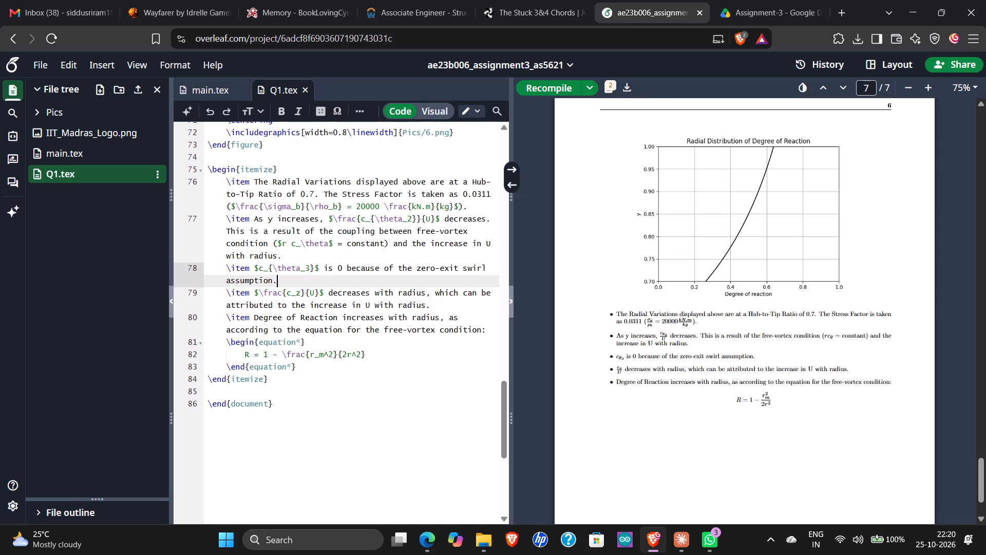
{"action": "left_click", "coordinate": [428, 303]}
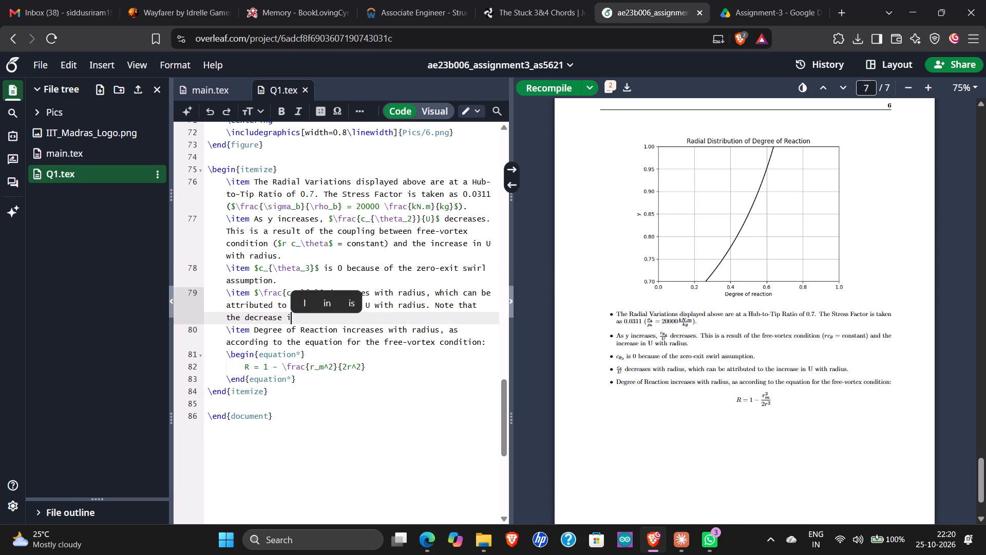
{"action": "key", "text": "BackSpace"}
{"action": "type", "text": "is lesser compared to"}
{"action": "key", "text": "space"}
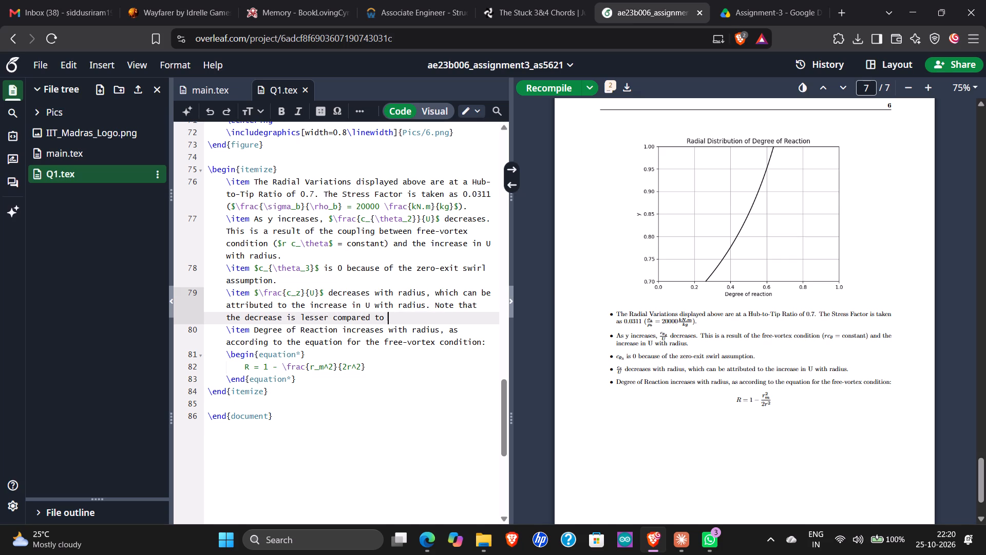
Compare the c_theta/U and c_z/U radial distribution plots and reword "decrease" as "reduction" in the new c_z/U sentence.
{"action": "scroll", "coordinate": [793, 193], "scroll_direction": "up", "scroll_amount": 4}
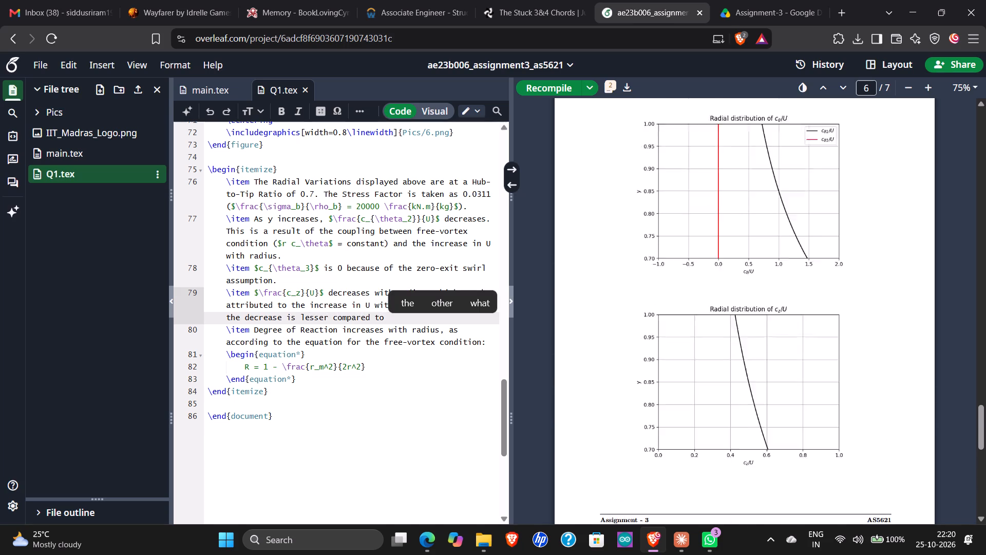
{"action": "scroll", "coordinate": [793, 193], "scroll_direction": "up", "scroll_amount": 2}
{"action": "scroll", "coordinate": [793, 193], "scroll_direction": "down", "scroll_amount": 1}
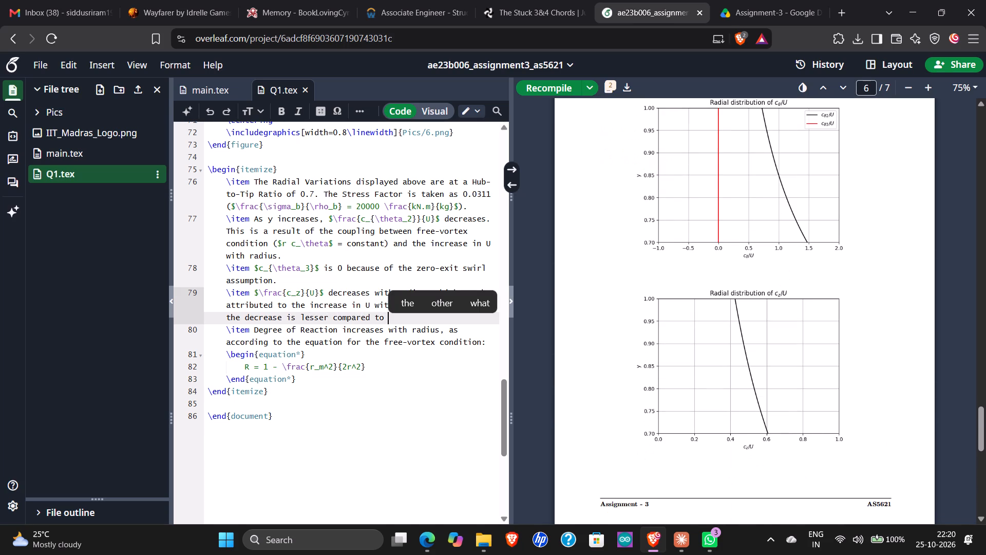
{"action": "scroll", "coordinate": [793, 193], "scroll_direction": "down", "scroll_amount": 1}
{"action": "scroll", "coordinate": [706, 229], "scroll_direction": "up", "scroll_amount": 1}
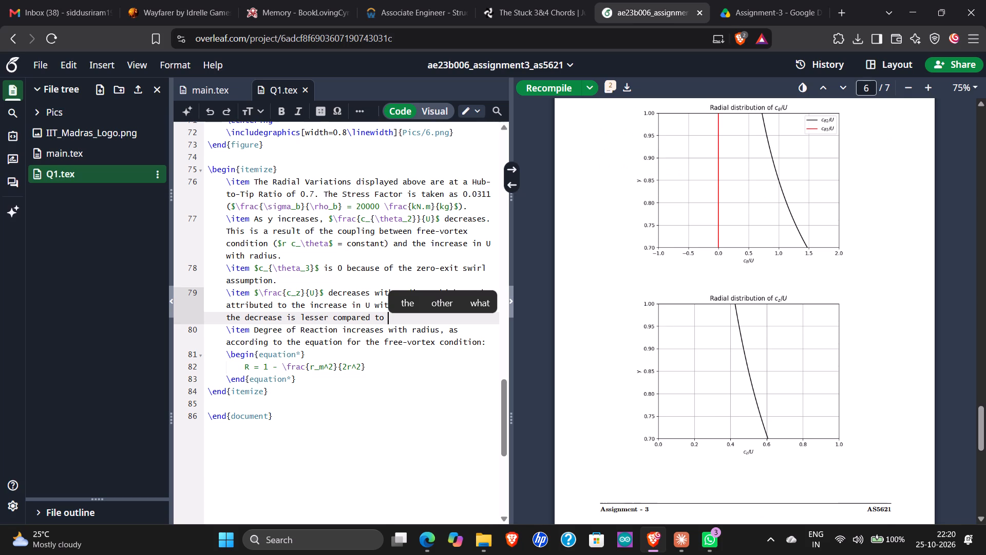
{"action": "scroll", "coordinate": [706, 229], "scroll_direction": "up", "scroll_amount": 1}
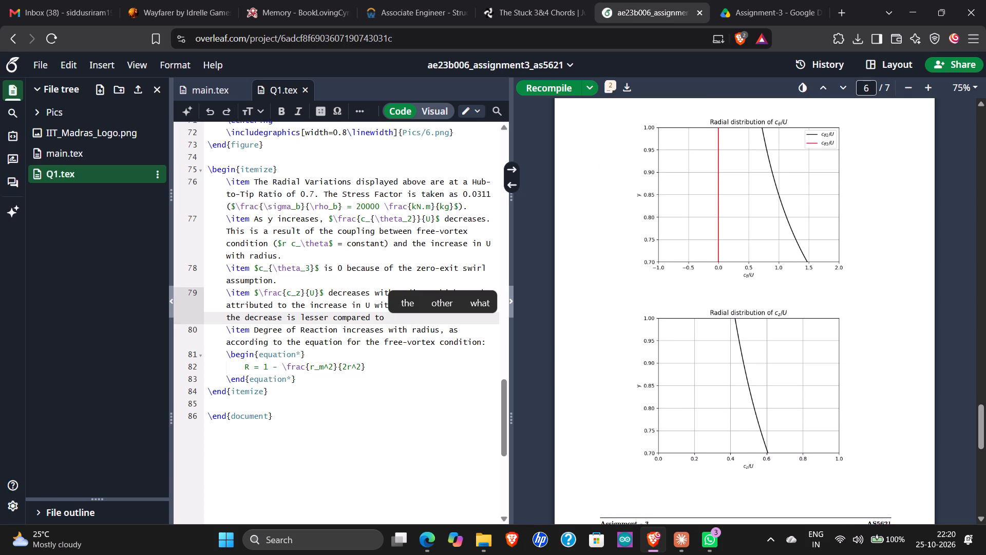
{"action": "double_click", "coordinate": [268, 317]}
{"action": "type", "text": "res"}
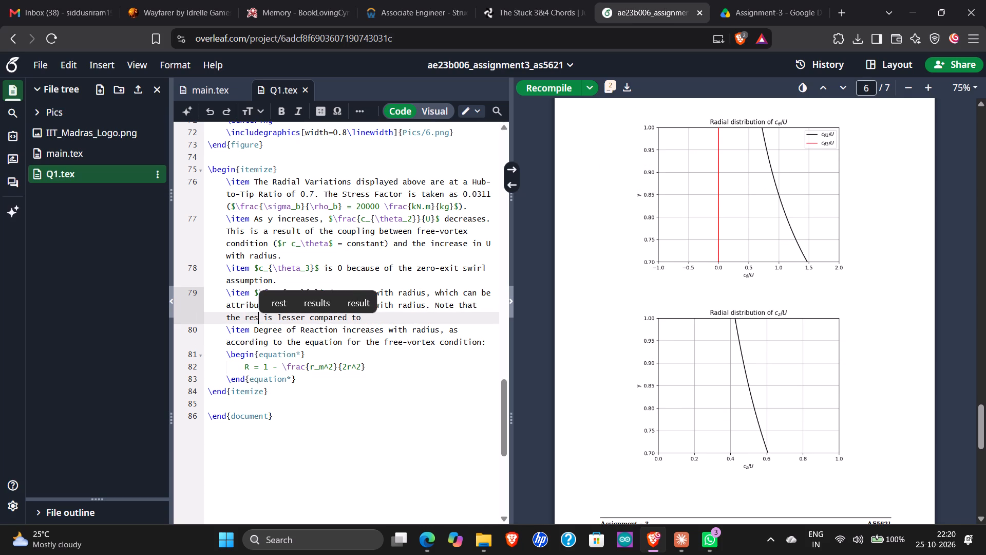
{"action": "key", "text": "BackSpace"}
{"action": "type", "text": "duction"}
{"action": "key", "text": "Escape"}
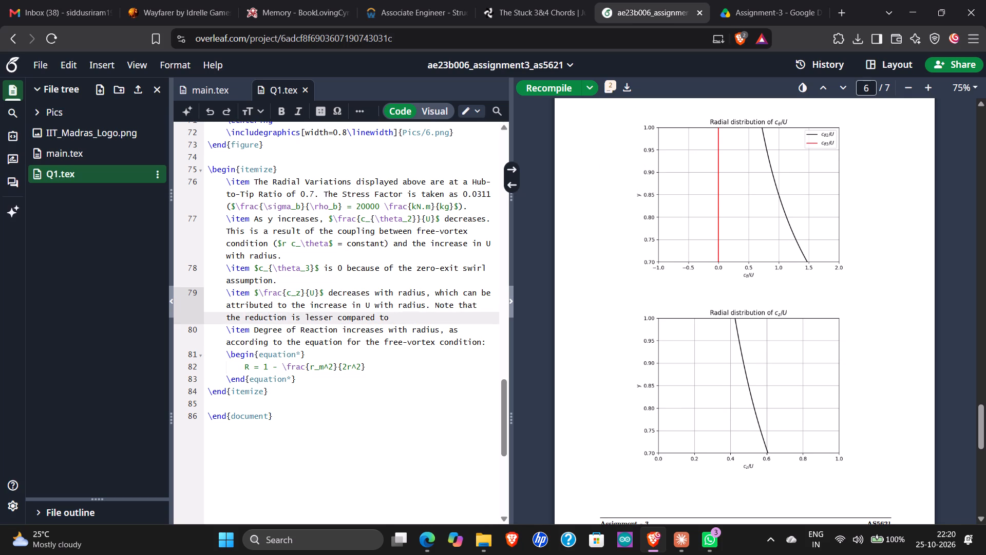
Copy the c_theta2/U fraction from the earlier bullet to the end of the c_z/U sentence and reduce its subscript to plain \theta.
{"action": "left_click", "coordinate": [403, 319]}
{"action": "left_click", "coordinate": [334, 220]}
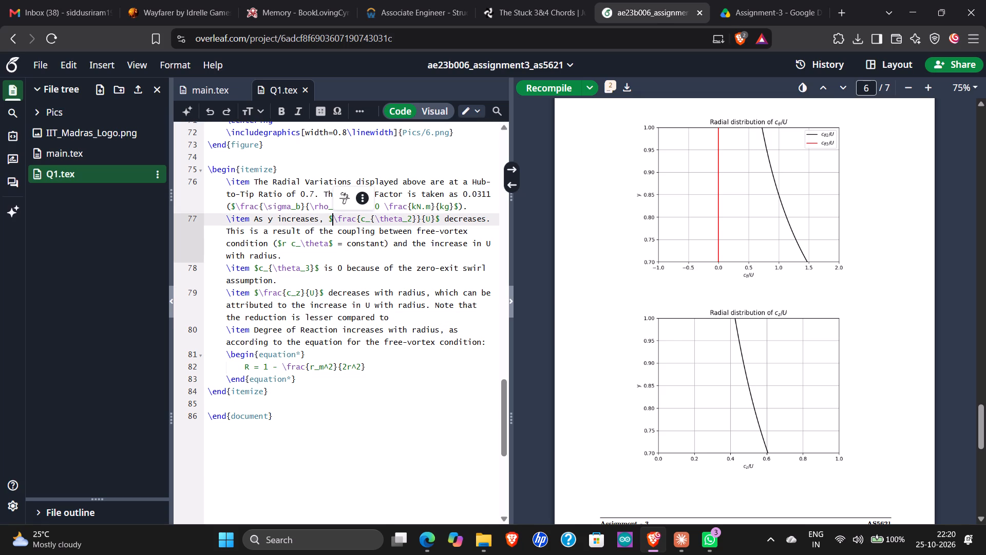
{"action": "left_click_drag", "start_coordinate": [330, 218], "coordinate": [439, 220]}
{"action": "key", "text": "ctrl+c"}
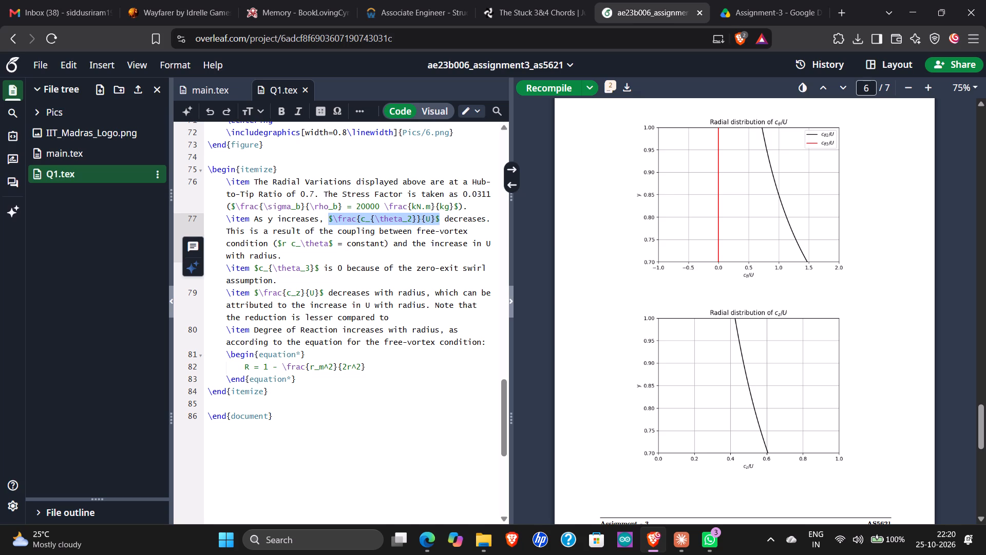
{"action": "left_click", "coordinate": [404, 318]}
{"action": "key", "text": "ctrl+v"}
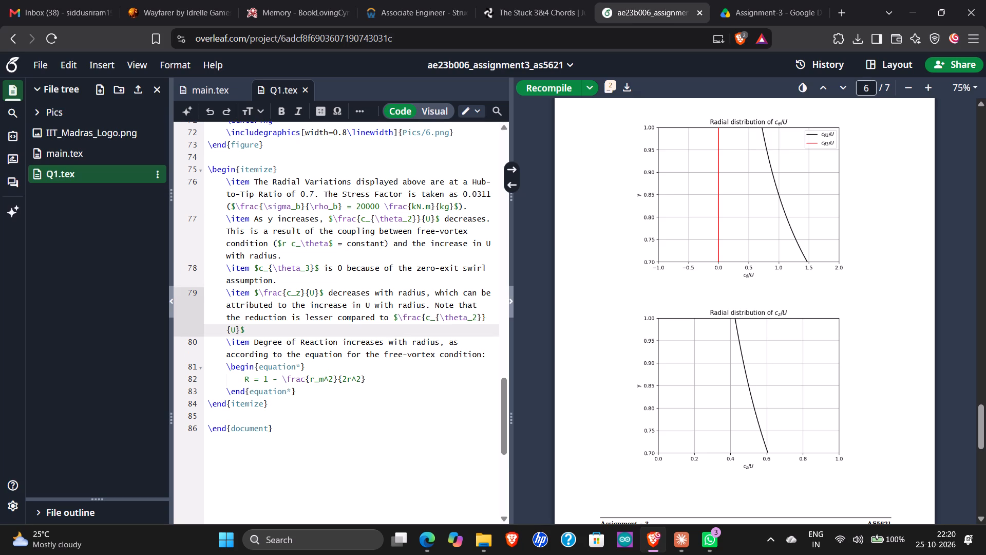
{"action": "left_click", "coordinate": [476, 317]}
{"action": "key", "text": "BackSpace"}
{"action": "key", "text": "BackSpace"}
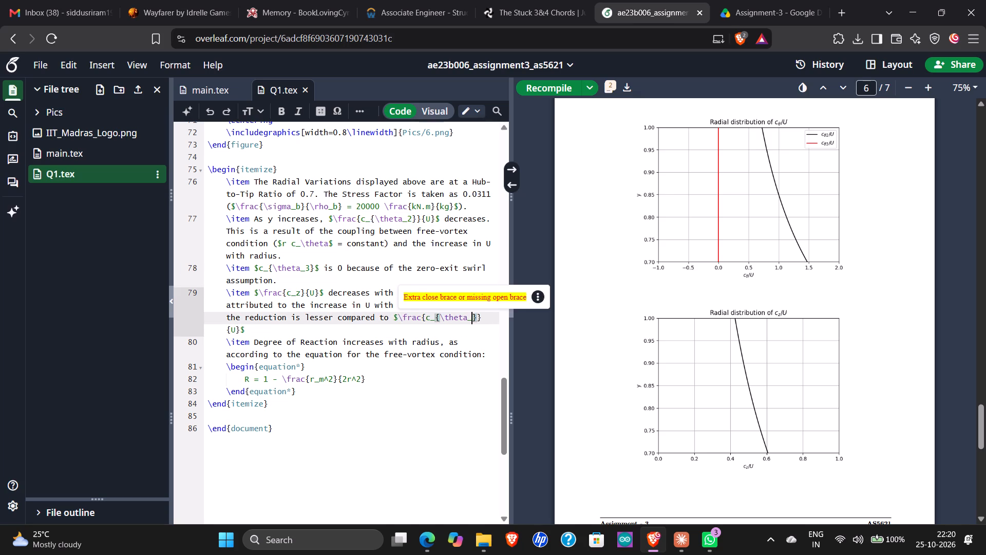
{"action": "left_click", "coordinate": [415, 327]}
Complete the c_z/U bullet's last sentence with ", as we're now only inversely proportional to radius, rather than an inverse-square.".
{"action": "left_click", "coordinate": [492, 317]}
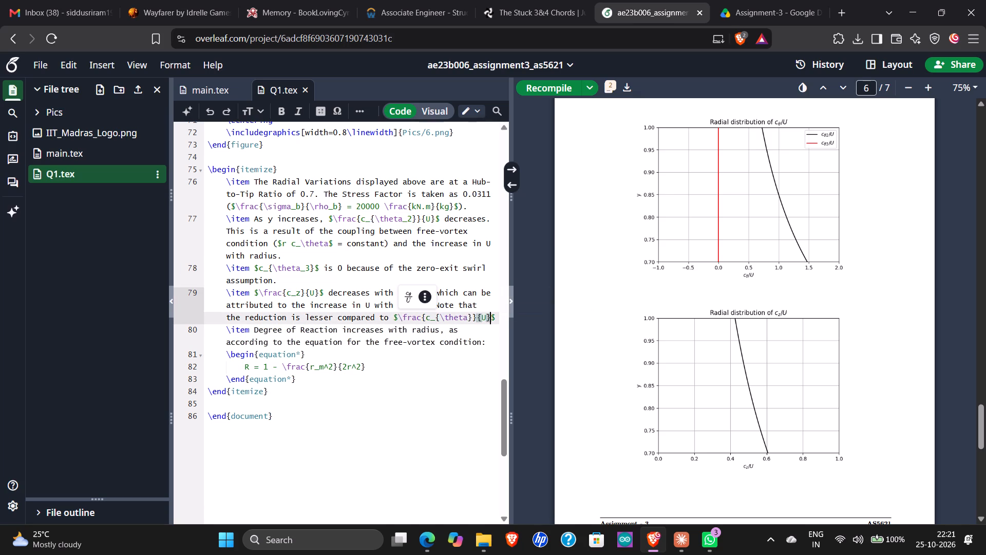
{"action": "key", "text": "Right"}
{"action": "type", "text": ", as"}
{"action": "key", "text": "space"}
{"action": "type", "text": "we're now only"}
{"action": "key", "text": "space"}
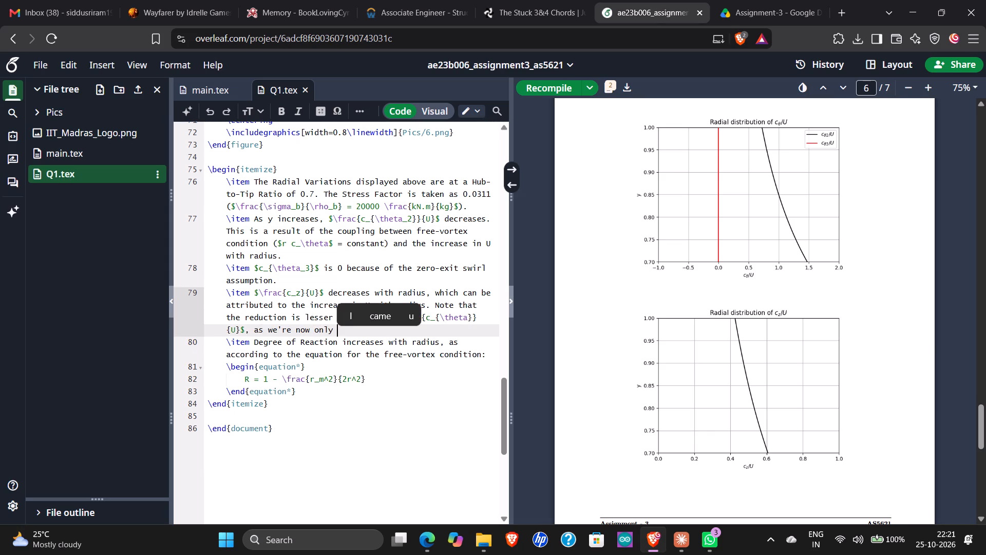
{"action": "type", "text": "inversele"}
{"action": "key", "text": "BackSpace"}
{"action": "type", "text": "y proportional to radiusm"}
{"action": "key", "text": "space"}
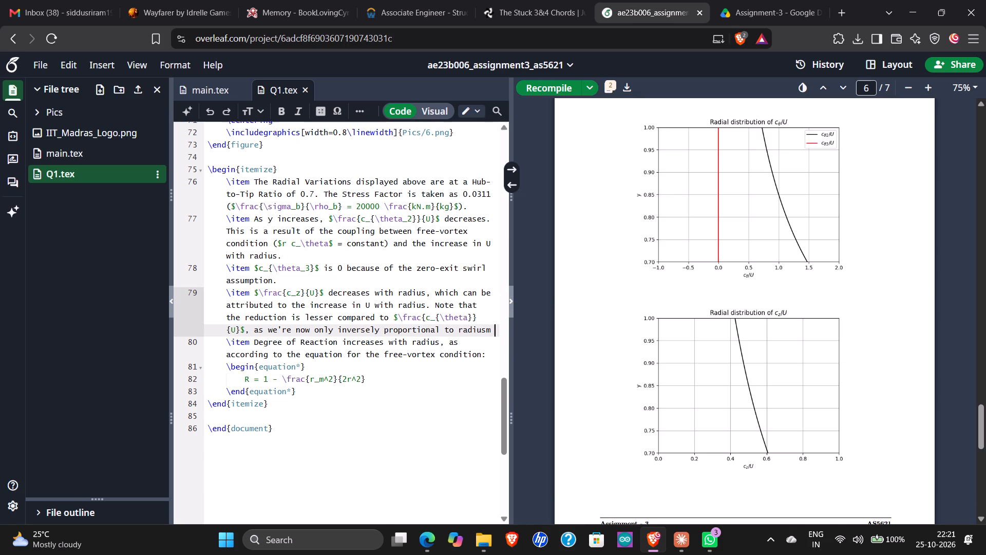
{"action": "key", "text": "BackSpace"}
{"action": "key", "text": "BackSpace"}
{"action": "type", "text": ", rather than a"}
{"action": "key", "text": "space"}
{"action": "key", "text": "BackSpace"}
{"action": "type", "text": "n inverse-square."}
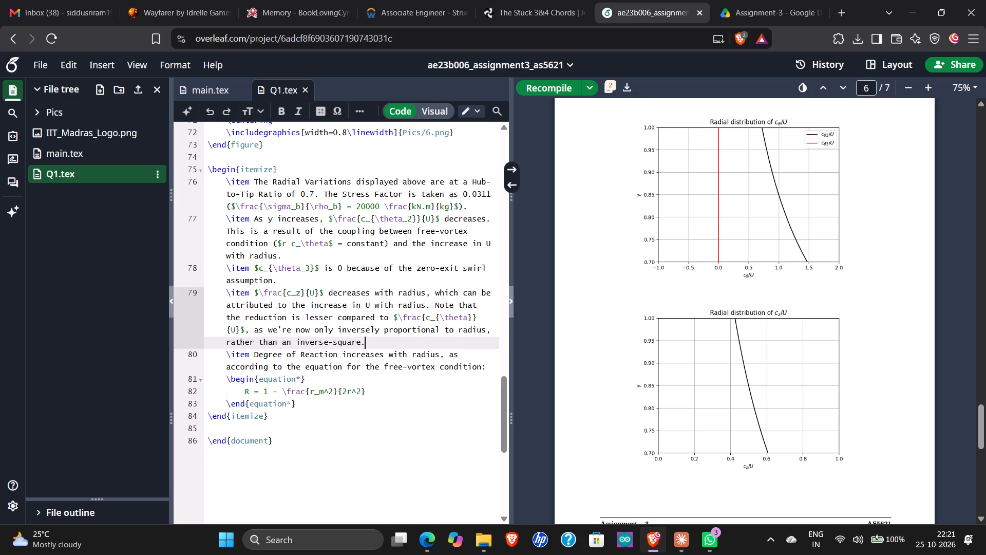
Open main.tex and recompile the complete document.
{"action": "left_click", "coordinate": [75, 154]}
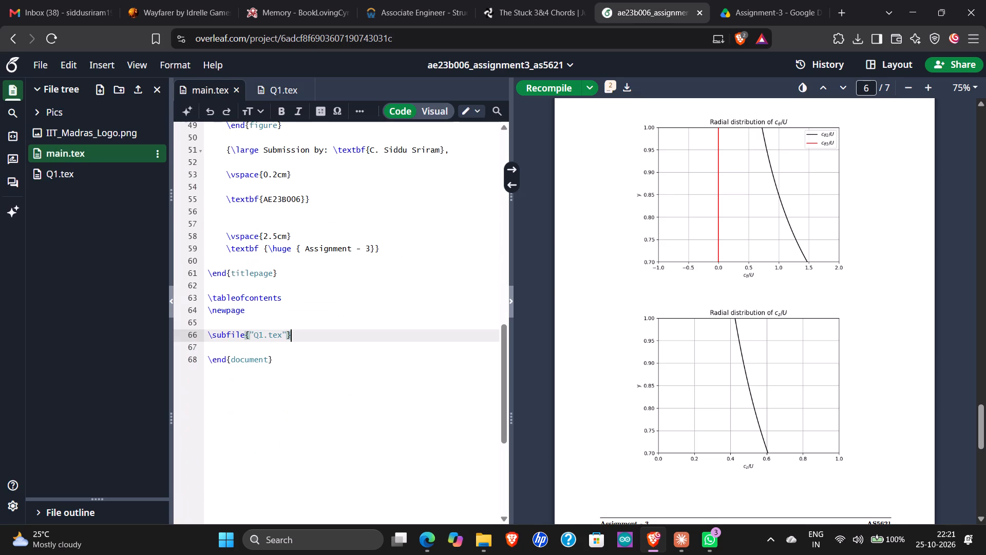
{"action": "left_click", "coordinate": [543, 88]}
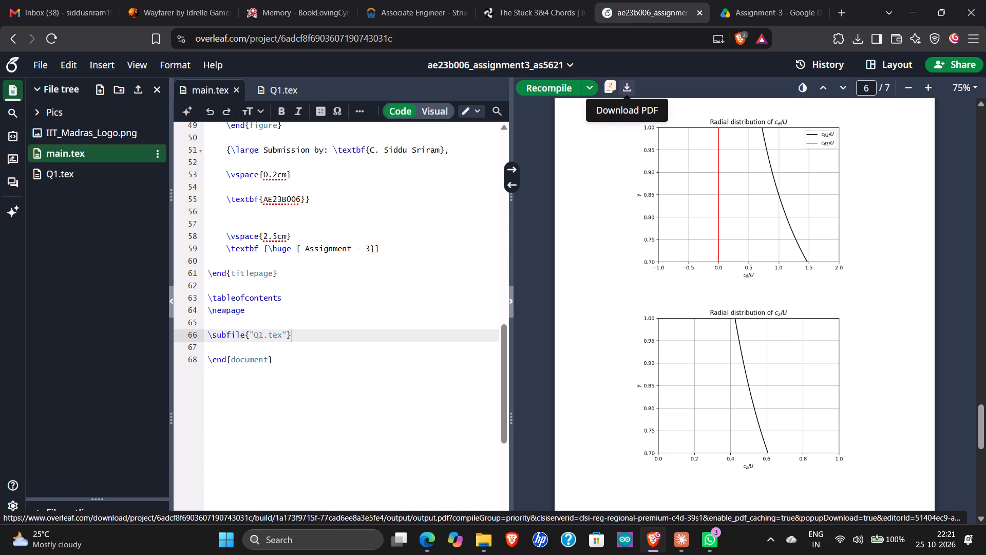
Review the recompiled PDF, checking the Figure 8.28 page and the edited radial distribution bullets on the last page.
{"action": "scroll", "coordinate": [428, 227], "scroll_direction": "up", "scroll_amount": 3}
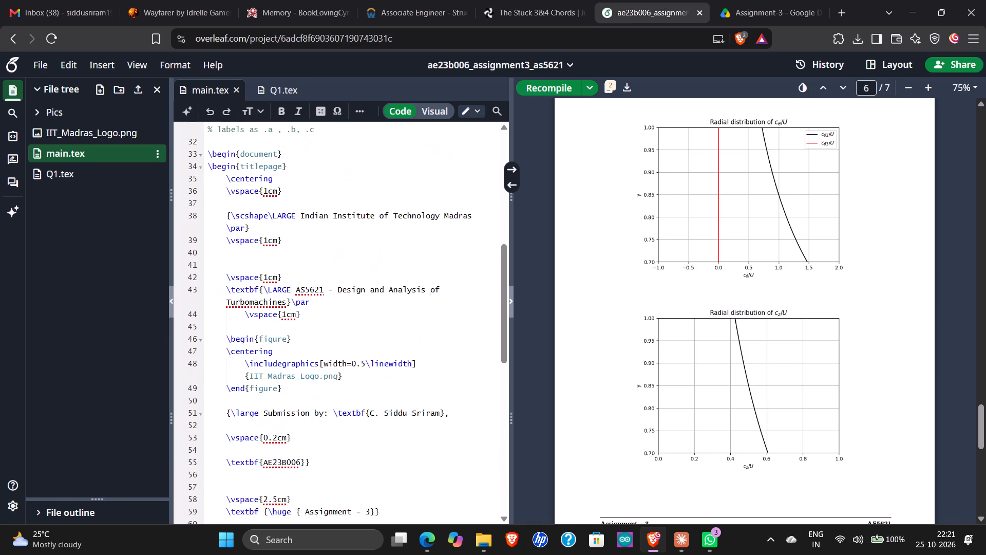
{"action": "scroll", "coordinate": [428, 227], "scroll_direction": "up", "scroll_amount": 1}
{"action": "scroll", "coordinate": [700, 243], "scroll_direction": "up", "scroll_amount": 8}
{"action": "scroll", "coordinate": [700, 243], "scroll_direction": "down", "scroll_amount": 5}
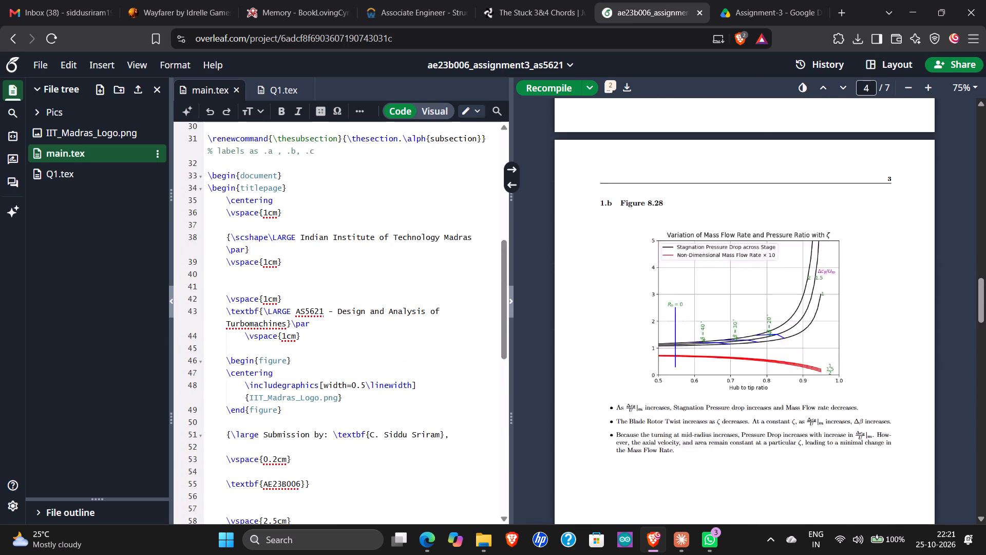
{"action": "scroll", "coordinate": [700, 243], "scroll_direction": "down", "scroll_amount": 9}
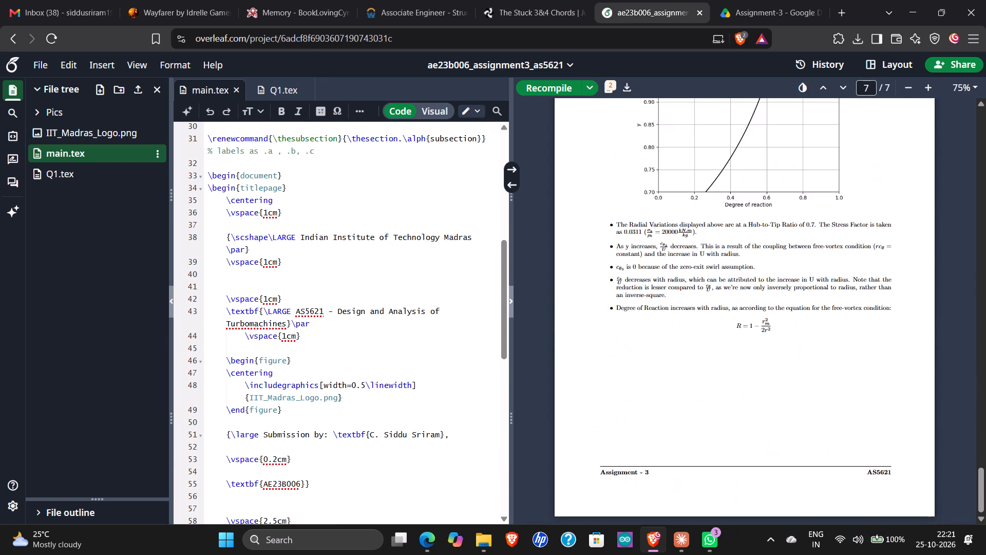
{"action": "scroll", "coordinate": [700, 243], "scroll_direction": "down", "scroll_amount": 1}
Download the compiled PDF to the Assignment 3 folder under 8. Design of Turbomachines, removing the " (1)" suffix from its file name.
{"action": "left_click", "coordinate": [629, 81]}
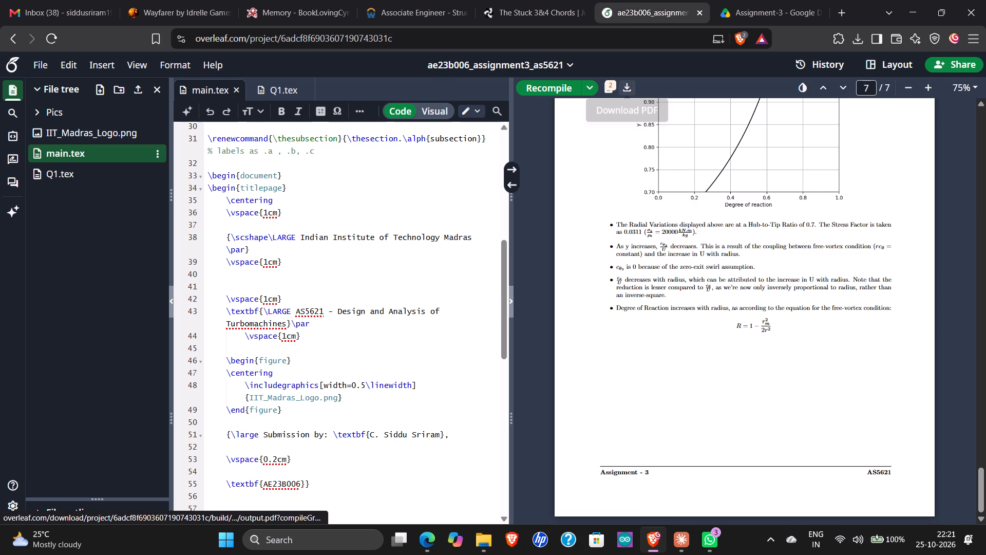
{"action": "scroll", "coordinate": [48, 307], "scroll_direction": "down", "scroll_amount": 1}
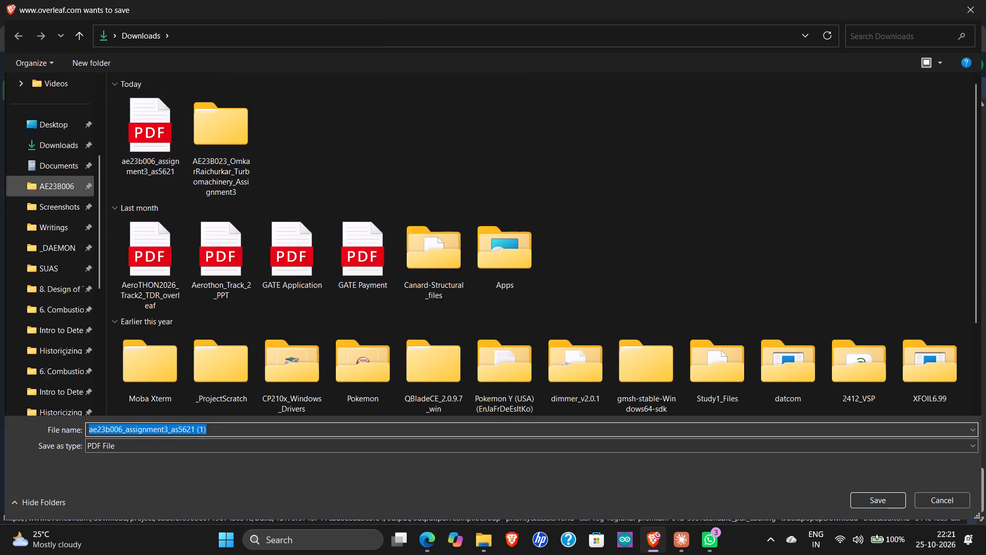
{"action": "scroll", "coordinate": [48, 307], "scroll_direction": "down", "scroll_amount": 1}
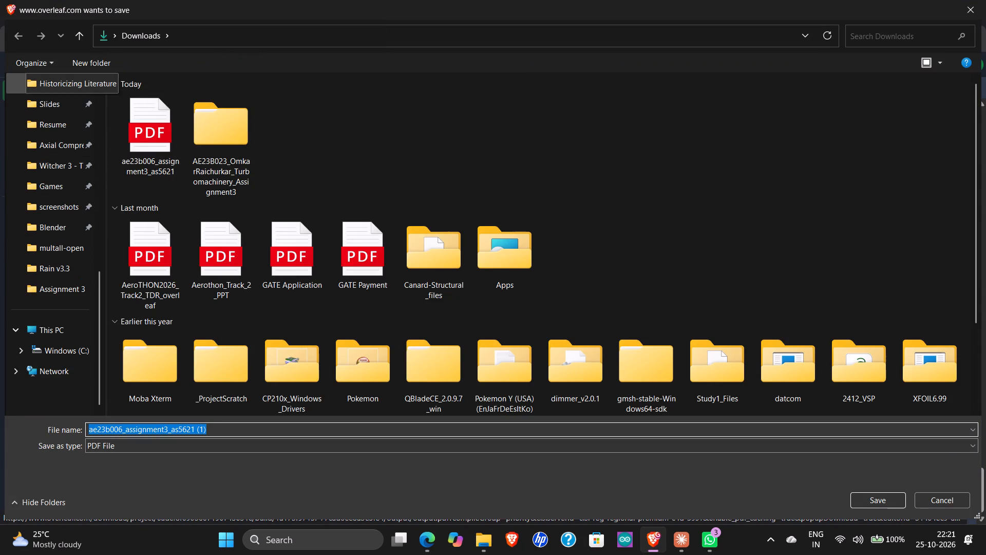
{"action": "scroll", "coordinate": [57, 85], "scroll_direction": "up", "scroll_amount": 1}
{"action": "left_click", "coordinate": [55, 77]}
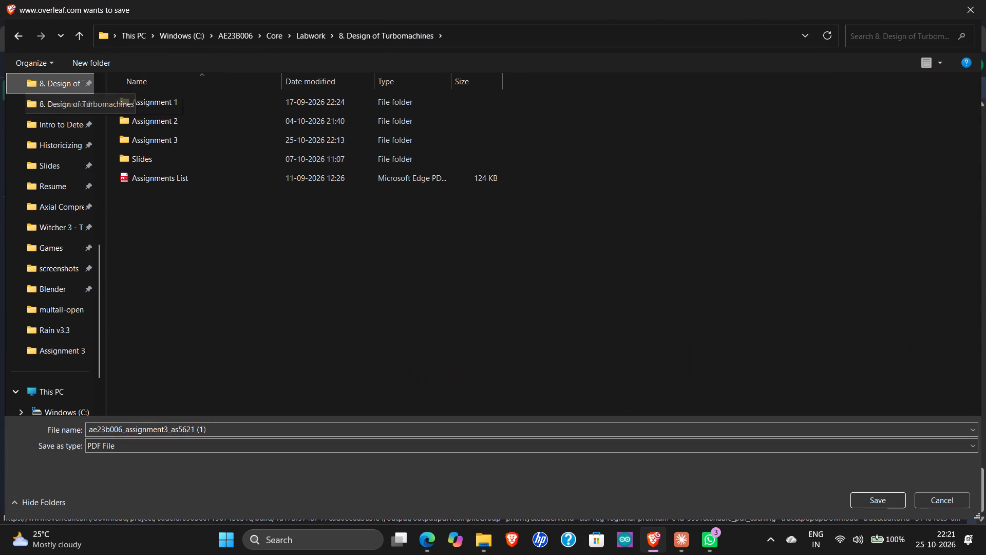
{"action": "double_click", "coordinate": [191, 137]}
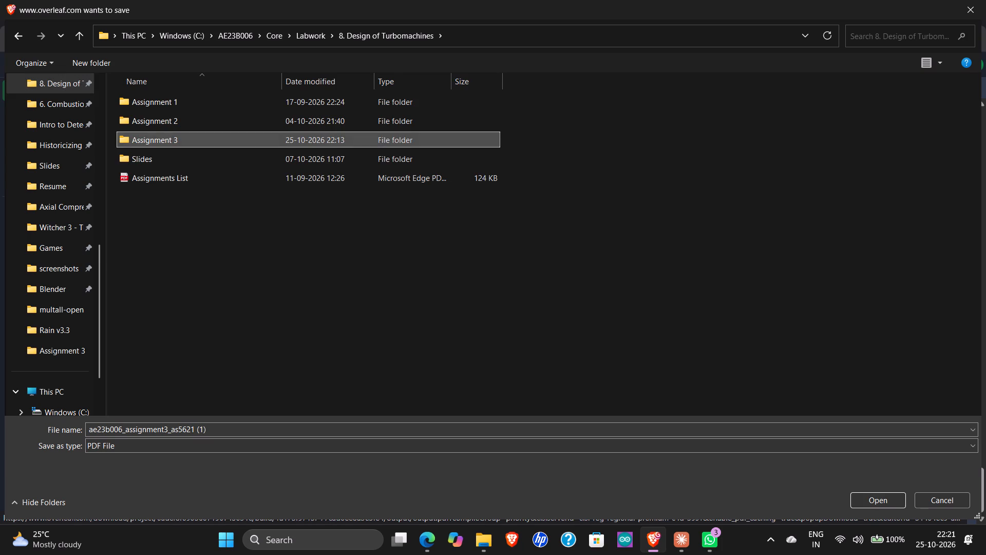
{"action": "left_click", "coordinate": [383, 428]}
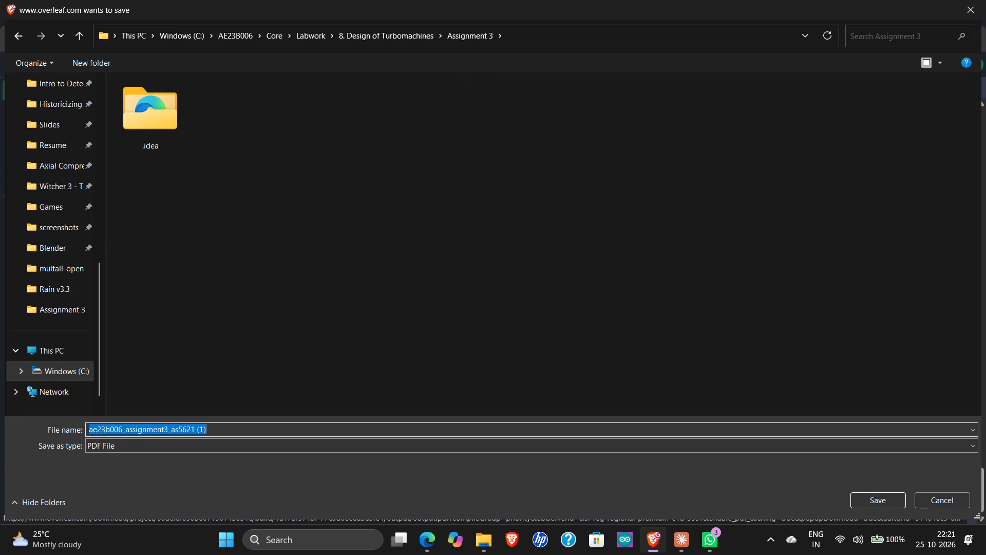
{"action": "key", "text": "Right"}
{"action": "key", "text": "BackSpace"}
{"action": "key", "text": "BackSpace"}
{"action": "key", "text": "BackSpace"}
{"action": "key", "text": "BackSpace"}
{"action": "key", "text": "Return"}
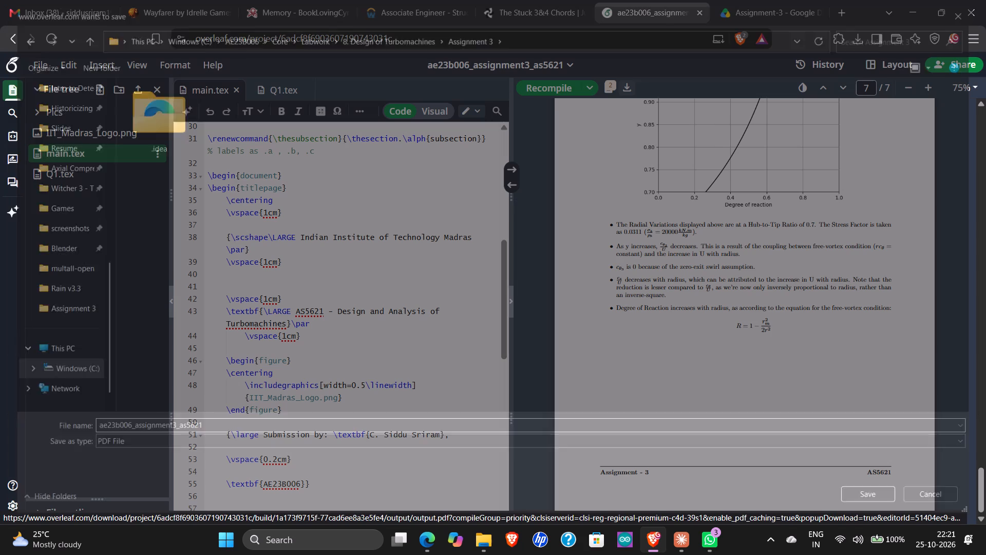
Switch to WhatsApp.
{"action": "key", "text": "alt+Tab"}
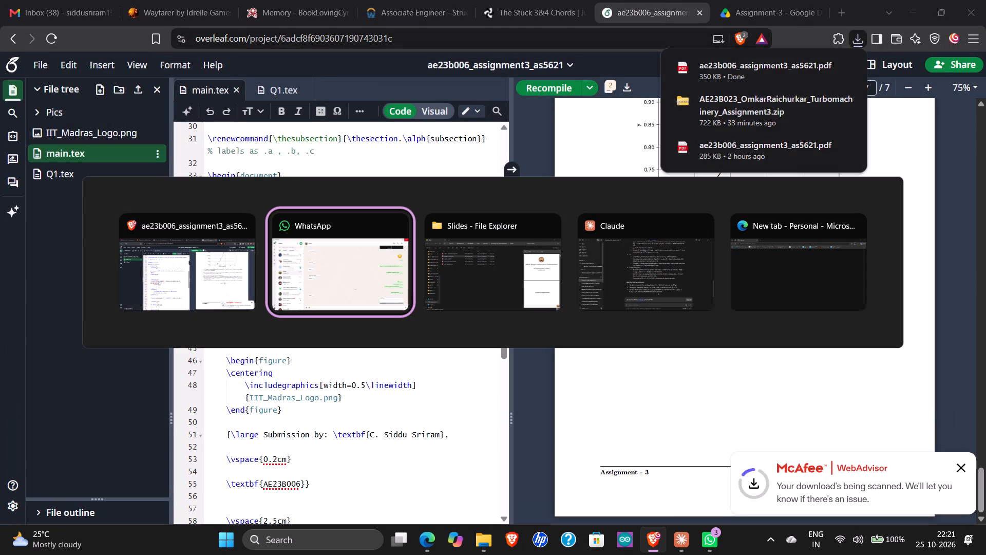
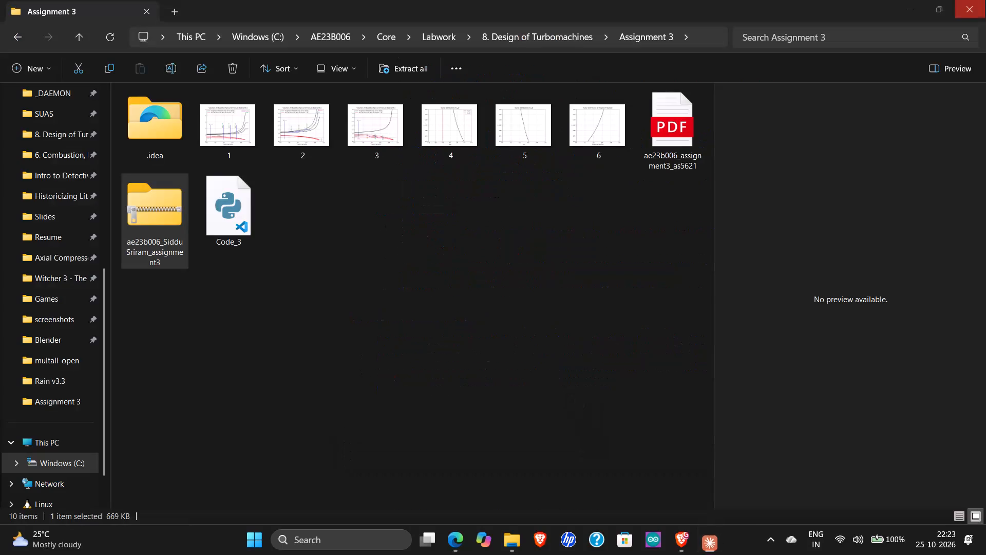
Switch to the Assignment-3 folder in Google Drive in Brave and check how the submitted zip files are named.
{"action": "key", "text": "alt+Tab"}
{"action": "key", "text": "alt+Tab"}
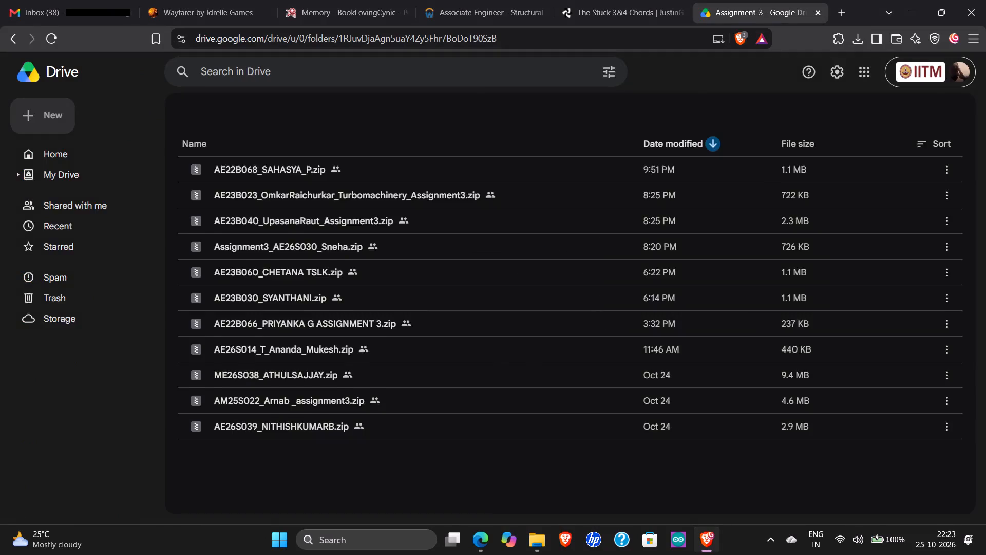
{"action": "scroll", "coordinate": [290, 231], "scroll_direction": "up", "scroll_amount": 2}
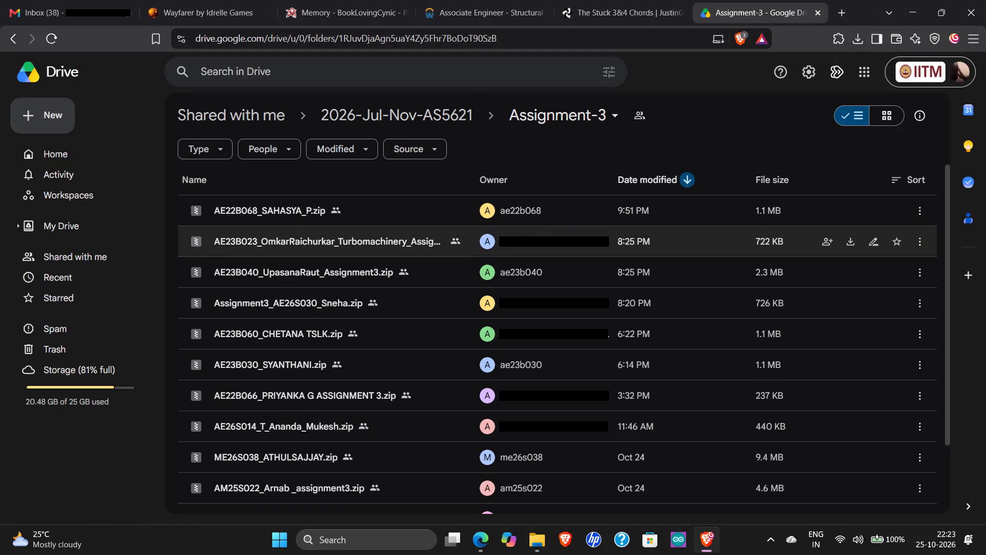
Back in File Explorer, rename the assignment zip file by removing the "_assignment3" suffix from its name.
{"action": "key", "text": "alt+Tab"}
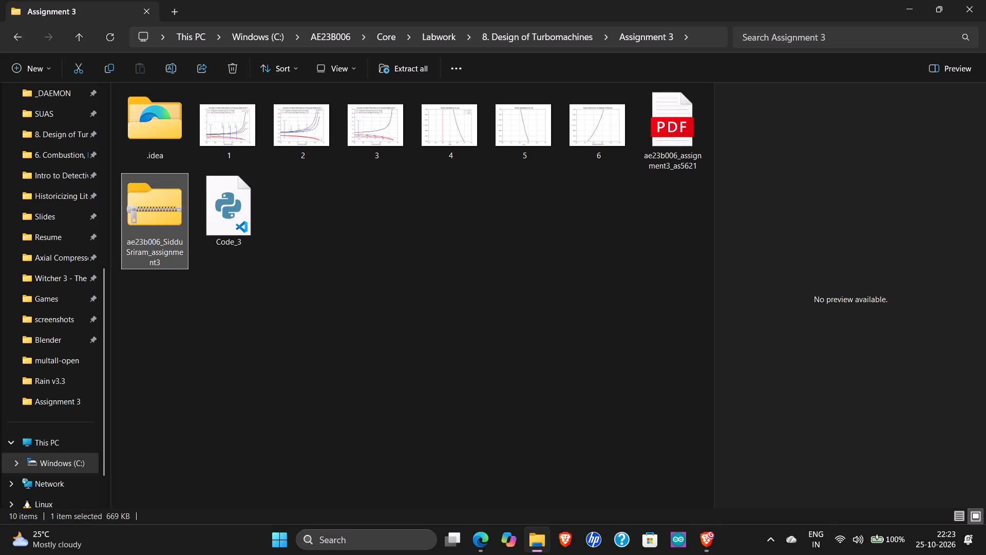
{"action": "key", "text": "F2"}
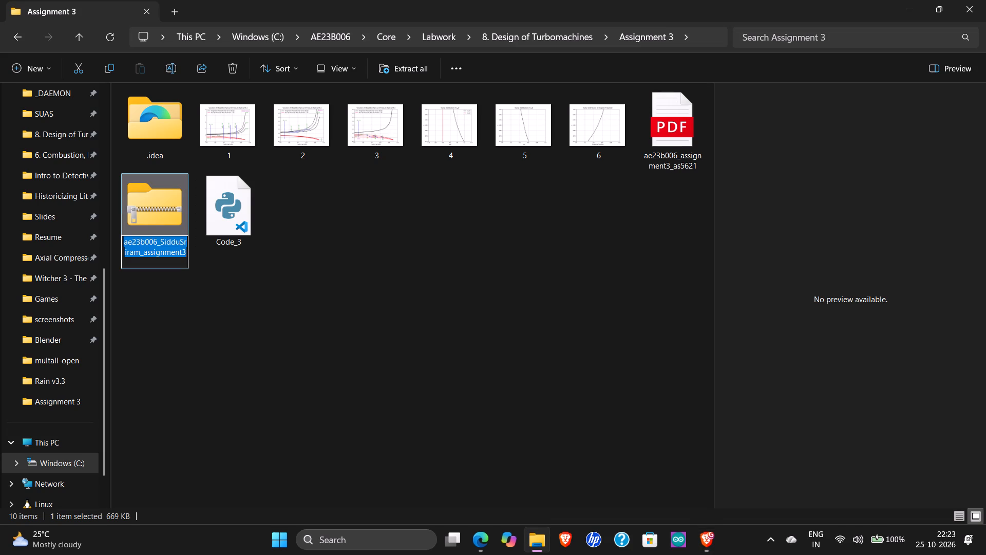
{"action": "key", "text": "Right"}
{"action": "key", "text": "BackSpace"}
{"action": "key", "text": "BackSpace"}
{"action": "key", "text": "BackSpace"}
{"action": "key", "text": "BackSpace"}
{"action": "key", "text": "BackSpace"}
{"action": "key", "text": "BackSpace"}
{"action": "key", "text": "BackSpace"}
{"action": "key", "text": "BackSpace"}
{"action": "key", "text": "BackSpace"}
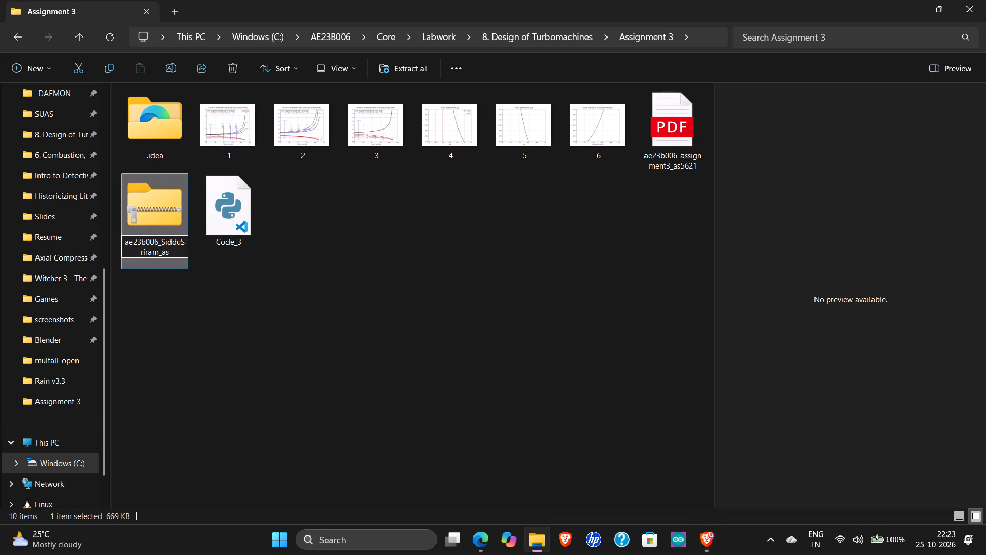
{"action": "key", "text": "BackSpace"}
{"action": "key", "text": "BackSpace"}
{"action": "key", "text": "BackSpace"}
{"action": "key", "text": "Return"}
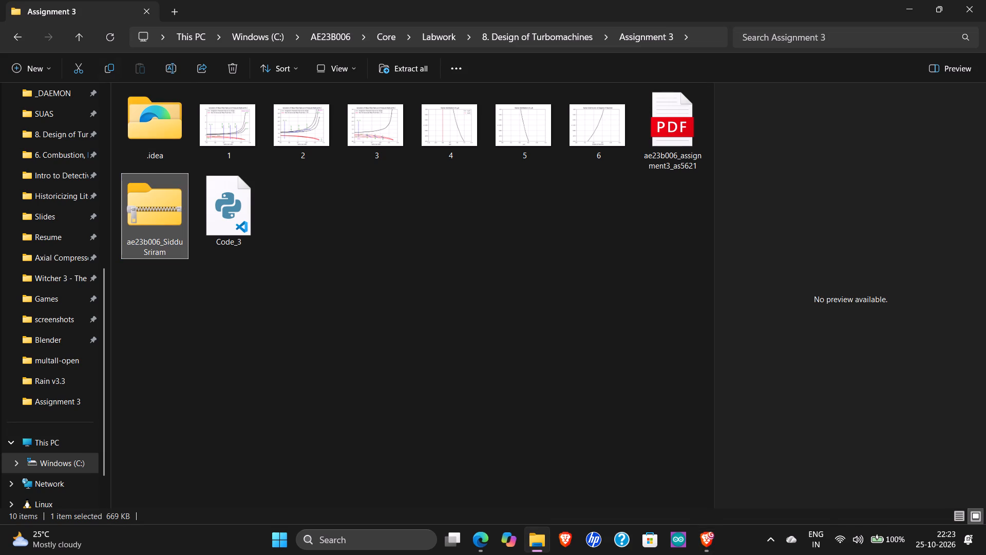
Open the renamed zip archive with File Explorer, just once, to inspect its contents.
{"action": "left_click", "coordinate": [114, 33]}
{"action": "double_click", "coordinate": [164, 215]}
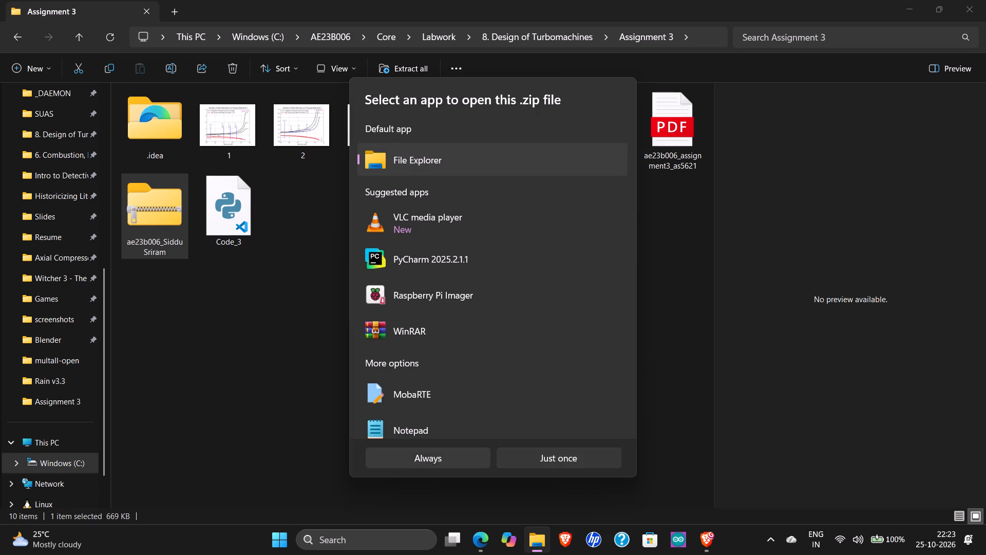
{"action": "left_click", "coordinate": [268, 425]}
{"action": "key", "text": "Escape"}
{"action": "left_click", "coordinate": [167, 221]}
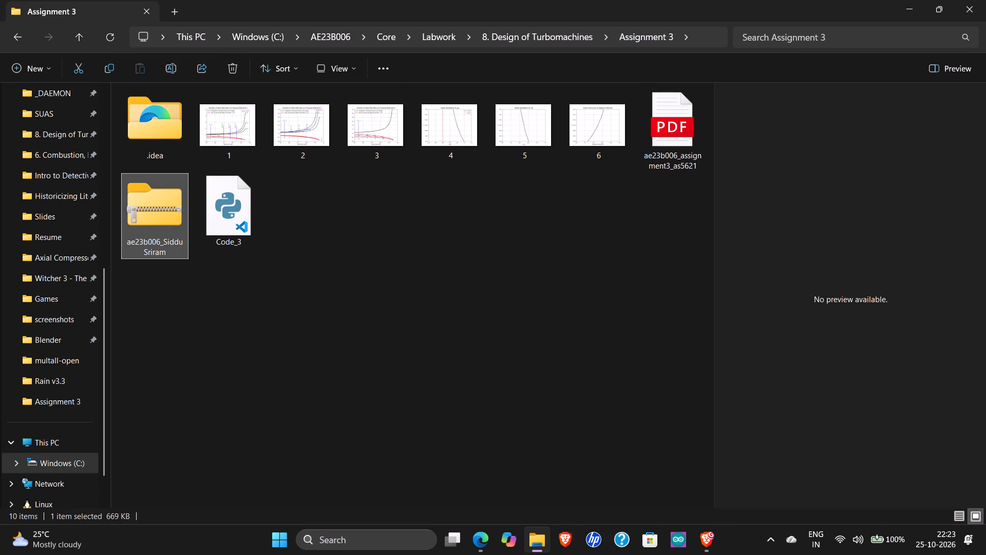
{"action": "double_click", "coordinate": [167, 221]}
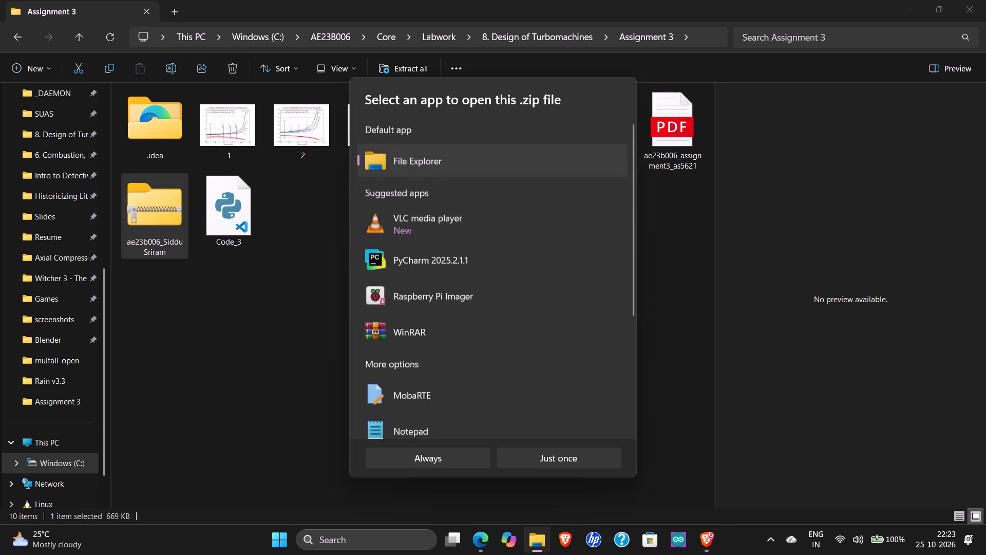
{"action": "key", "text": "Escape"}
{"action": "double_click", "coordinate": [158, 223]}
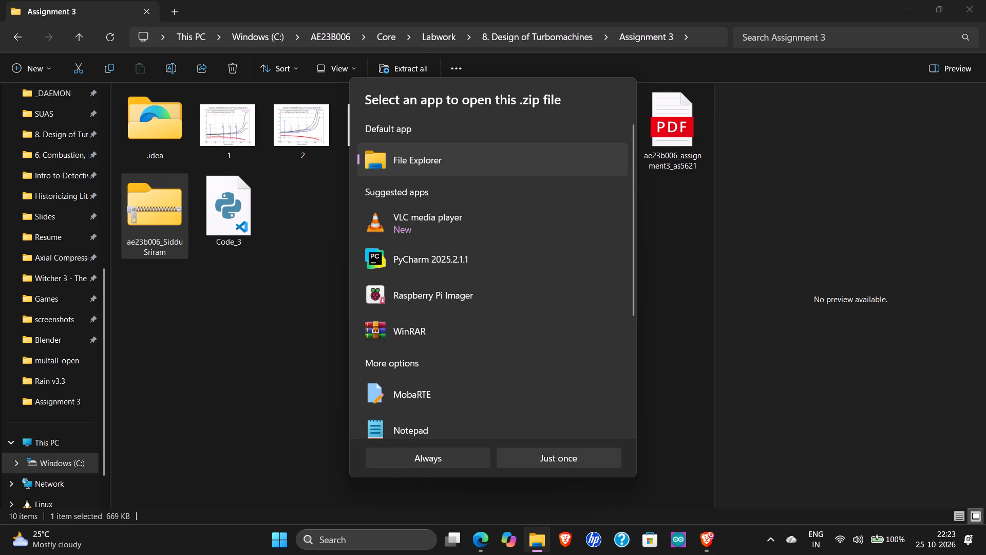
{"action": "left_click", "coordinate": [556, 455]}
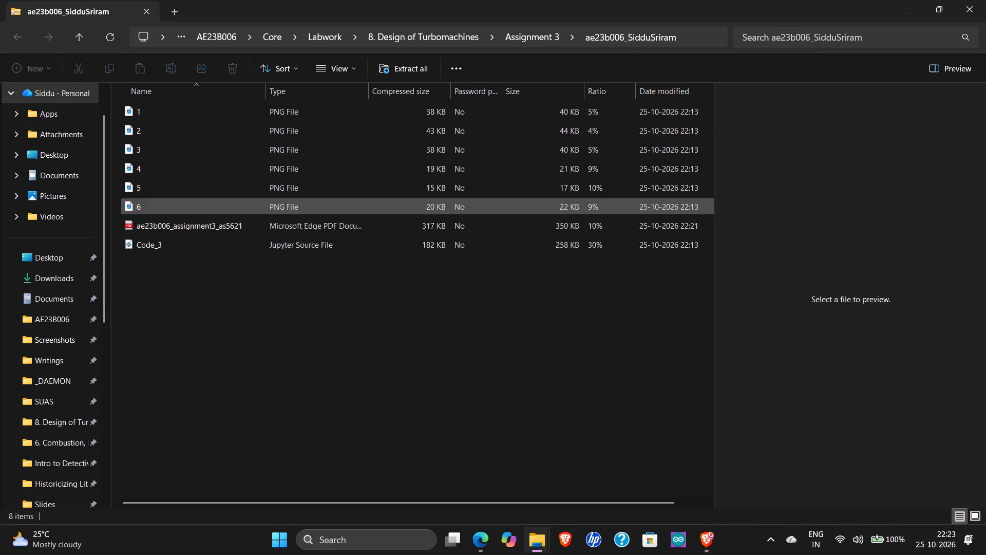
Close the archive window and upload the renamed assignment zip from File Explorer to the Assignment-3 folder in Google Drive in Brave.
{"action": "left_click", "coordinate": [970, 0]}
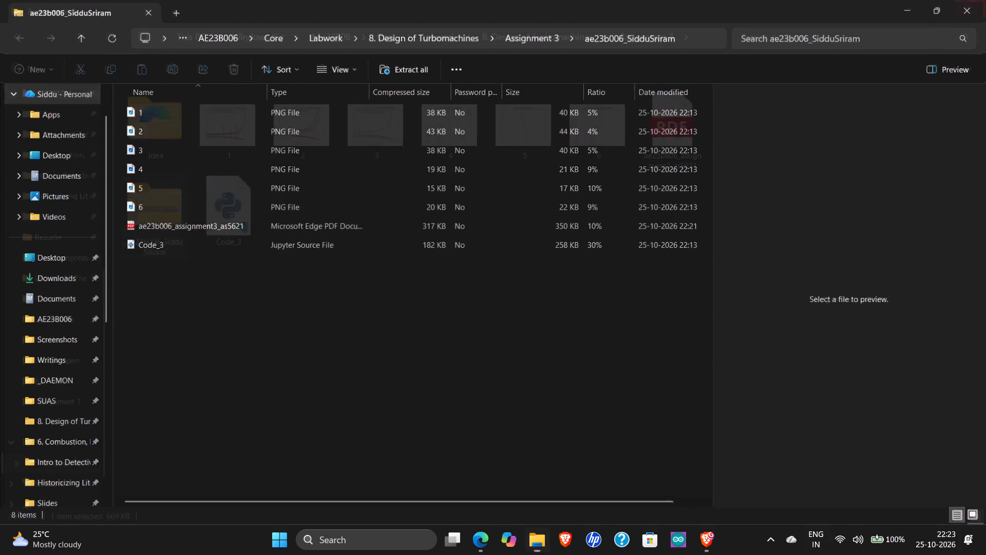
{"action": "left_click_drag", "start_coordinate": [158, 221], "coordinate": [425, 321]}
{"action": "key", "text": "alt+Tab"}
{"action": "scroll", "coordinate": [389, 255], "scroll_direction": "up", "scroll_amount": 2}
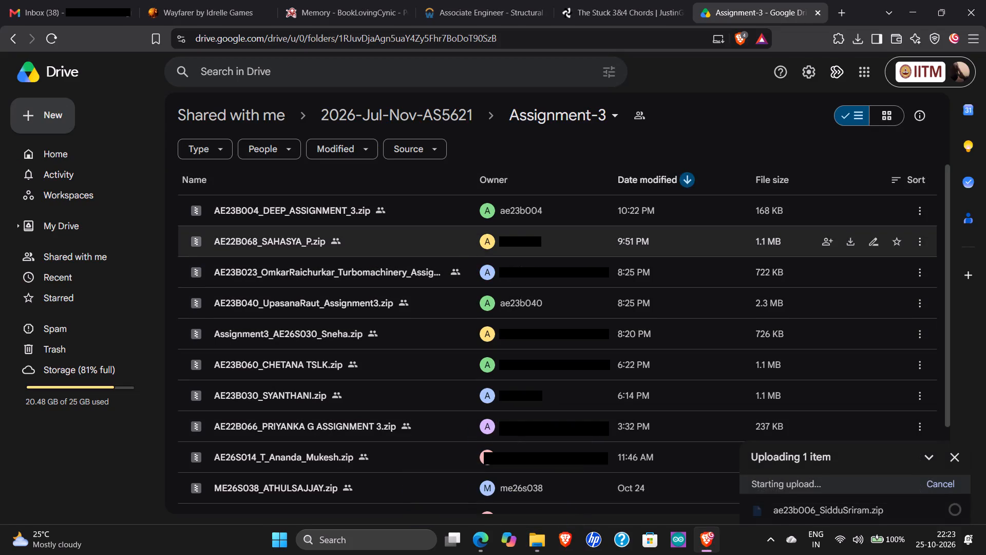
{"action": "scroll", "coordinate": [389, 255], "scroll_direction": "up", "scroll_amount": 1}
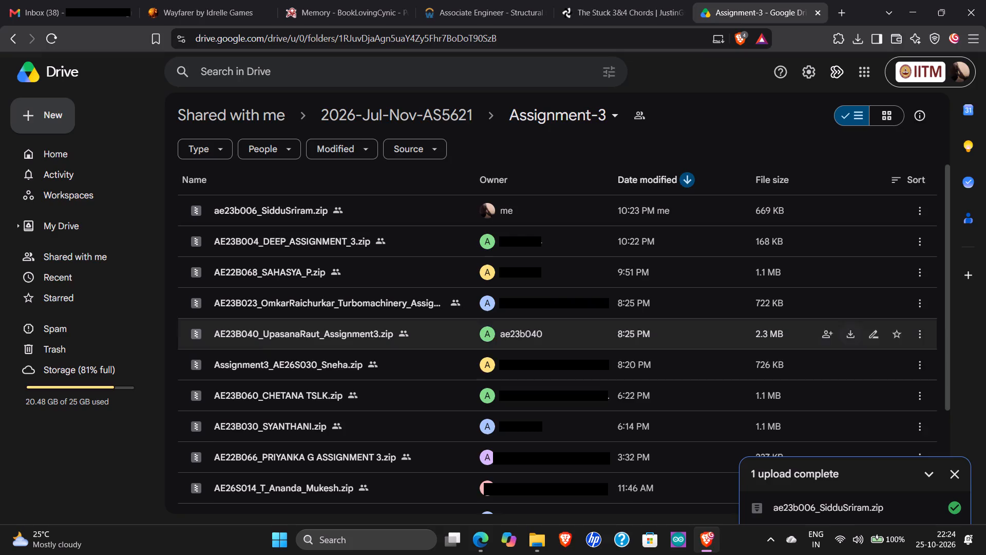
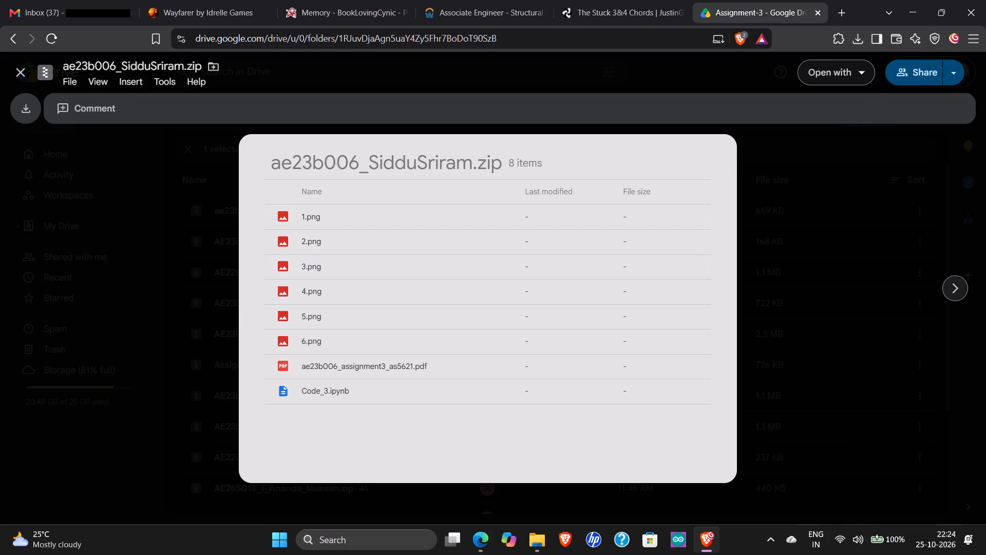
Check the contents of the uploaded zip in the Assignment-3 folder once more, and close the Google Drive page.
{"action": "left_click", "coordinate": [741, 187]}
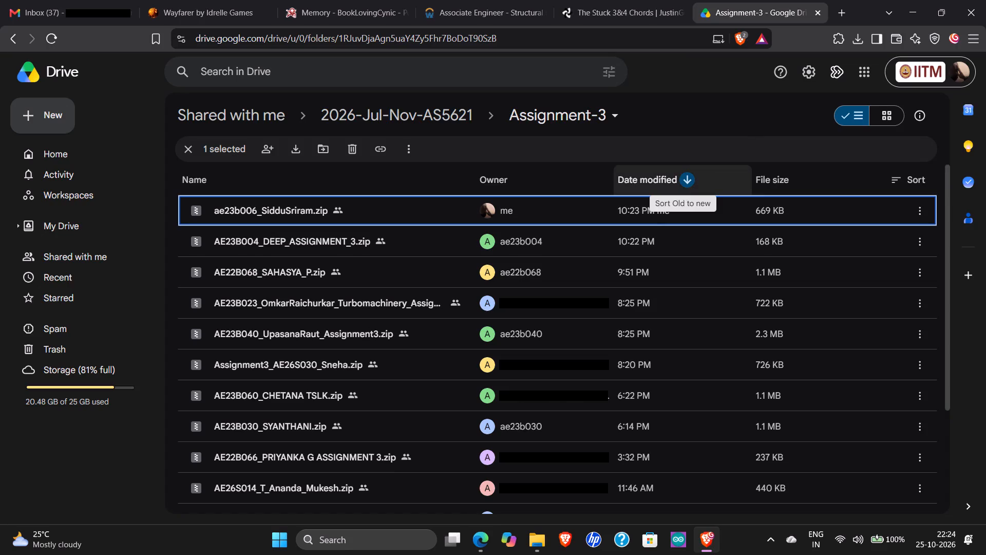
{"action": "double_click", "coordinate": [321, 209]}
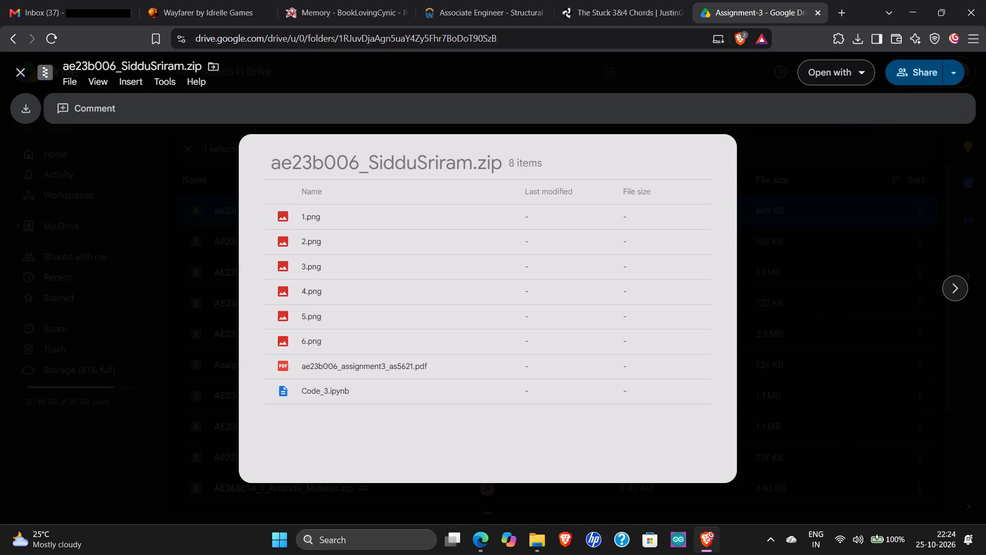
{"action": "left_click", "coordinate": [779, 231]}
{"action": "key", "text": "ctrl+w"}
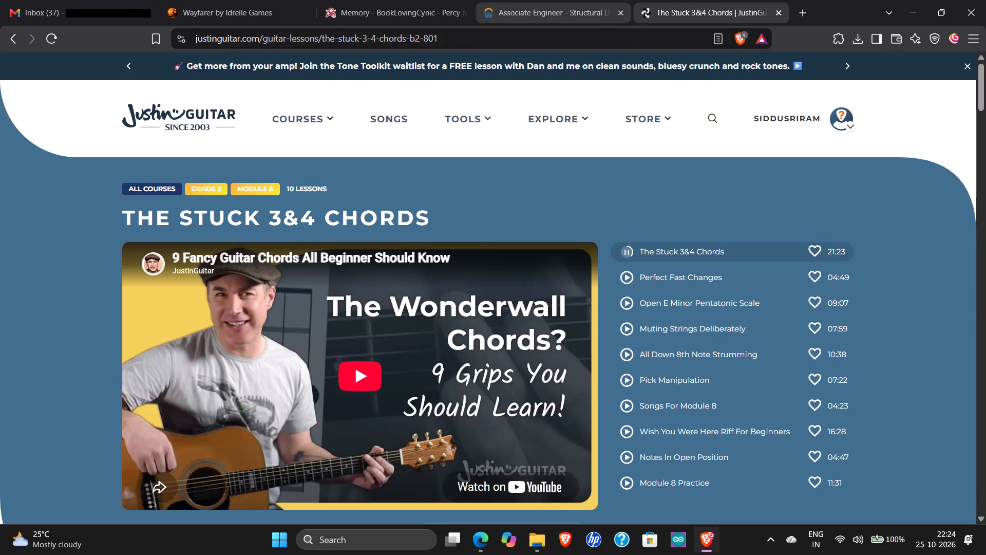
On the Airbus Associate Engineer application page, enter N/A for current Fixed Compensation (A) and Variable Compensation (B).
{"action": "key", "text": "ctrl+shift+Tab"}
{"action": "scroll", "coordinate": [386, 256], "scroll_direction": "up", "scroll_amount": 5}
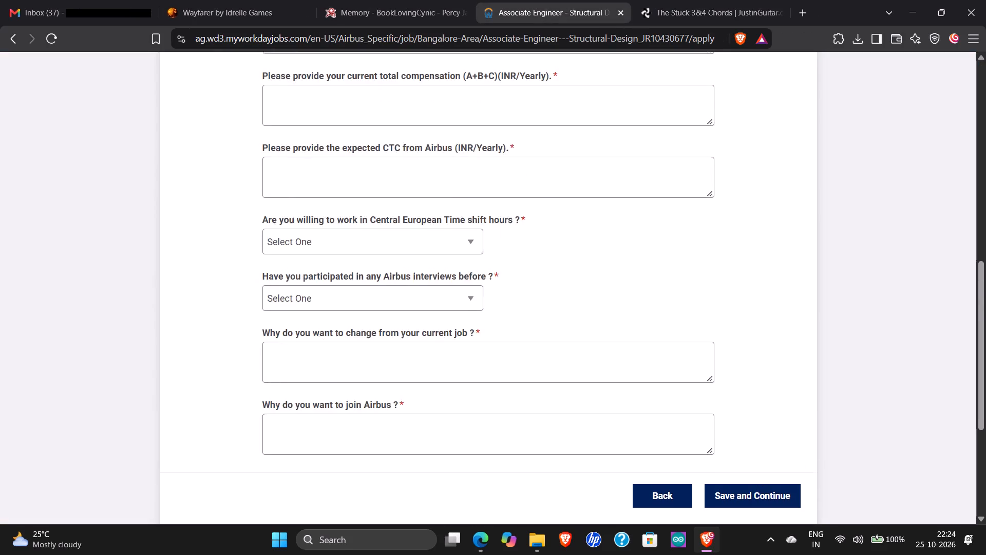
{"action": "scroll", "coordinate": [386, 256], "scroll_direction": "up", "scroll_amount": 10}
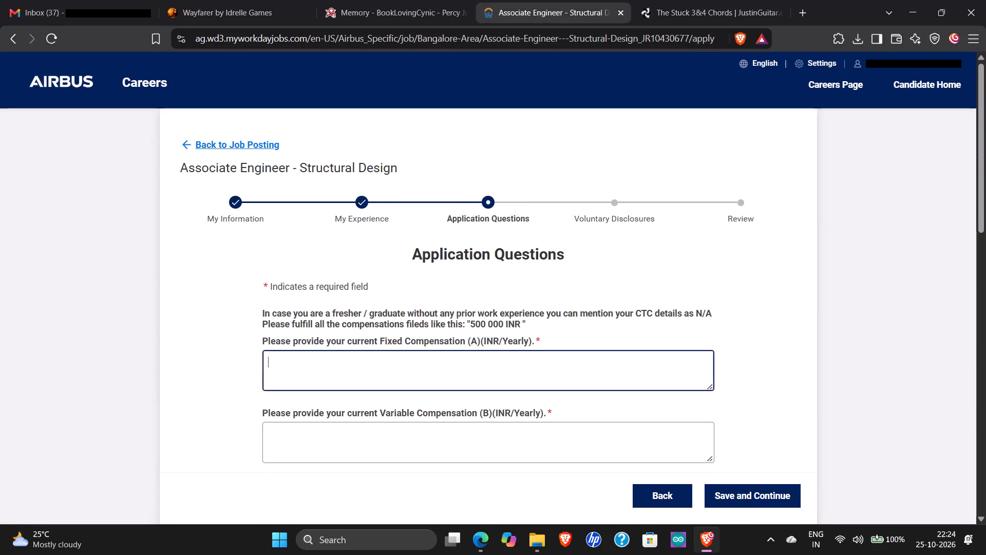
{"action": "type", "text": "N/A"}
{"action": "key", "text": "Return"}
{"action": "left_click", "coordinate": [308, 447]}
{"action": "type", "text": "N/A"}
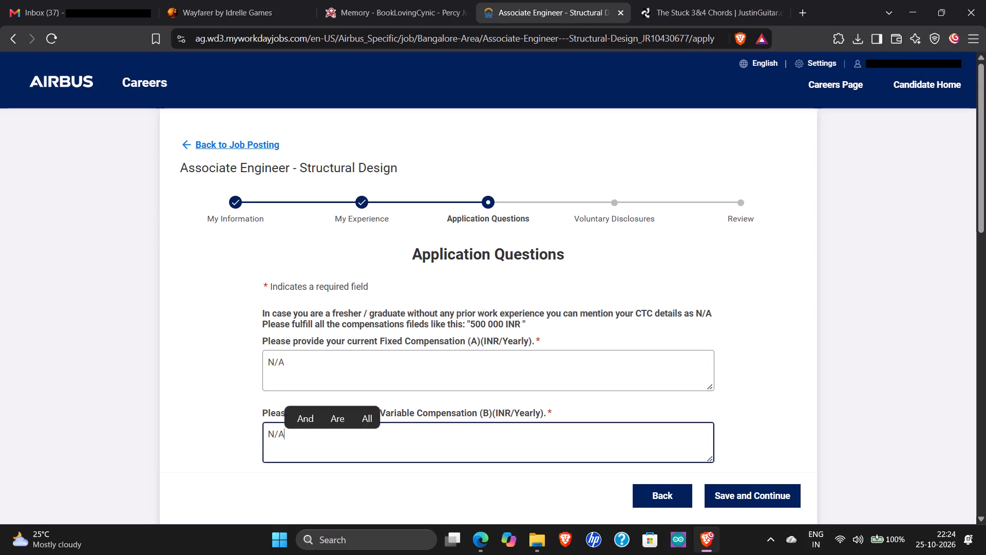
Enter N/A in the remaining three current pay questions, through Other Bonus and total compensation (A+B+C).
{"action": "scroll", "coordinate": [308, 447], "scroll_direction": "down", "scroll_amount": 3}
{"action": "left_click", "coordinate": [343, 297]}
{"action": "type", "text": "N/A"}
{"action": "left_click", "coordinate": [336, 354]}
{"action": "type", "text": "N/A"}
{"action": "scroll", "coordinate": [336, 354], "scroll_direction": "down", "scroll_amount": 3}
{"action": "left_click", "coordinate": [339, 433]}
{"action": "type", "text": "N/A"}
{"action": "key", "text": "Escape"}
Open the answer field for the expected CTC from Airbus.
{"action": "scroll", "coordinate": [339, 433], "scroll_direction": "down", "scroll_amount": 3}
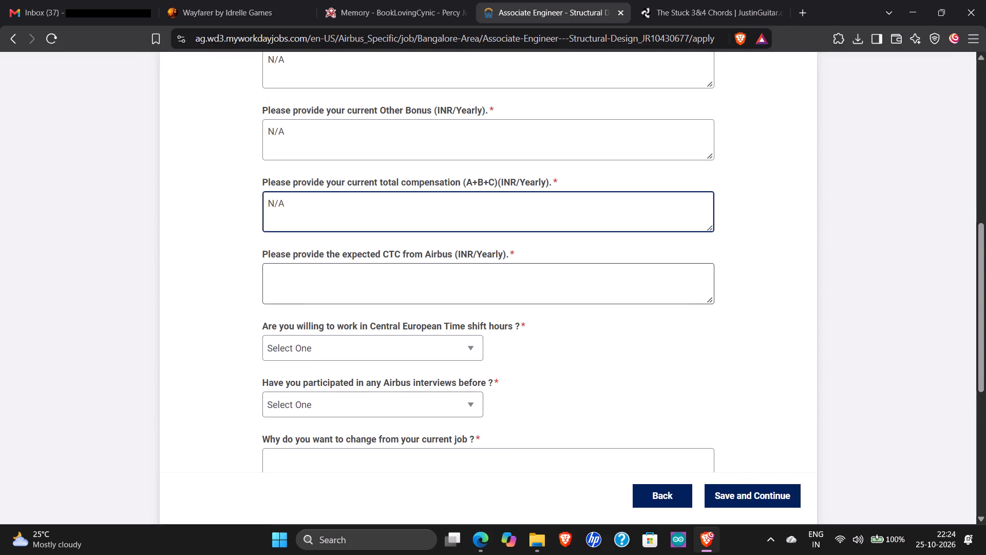
{"action": "left_click", "coordinate": [364, 286]}
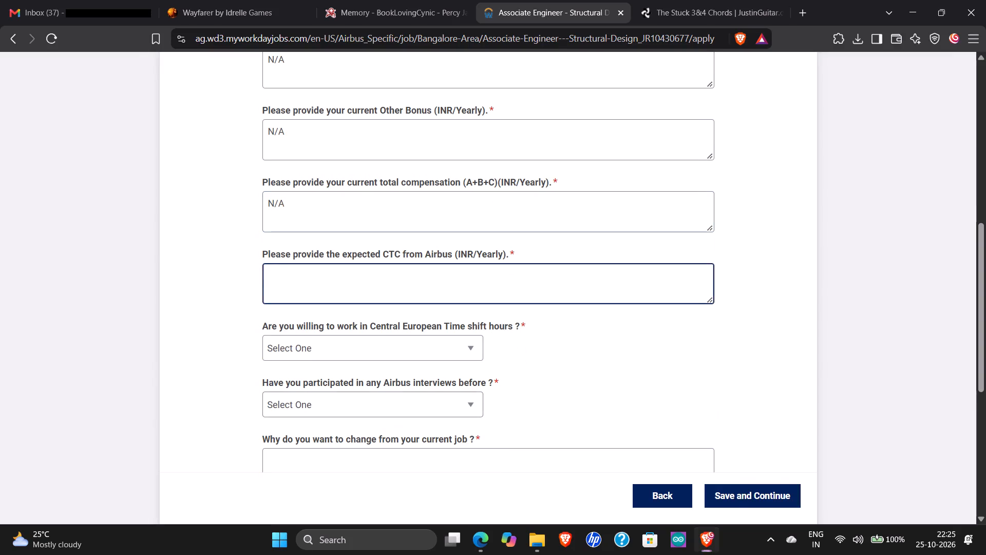